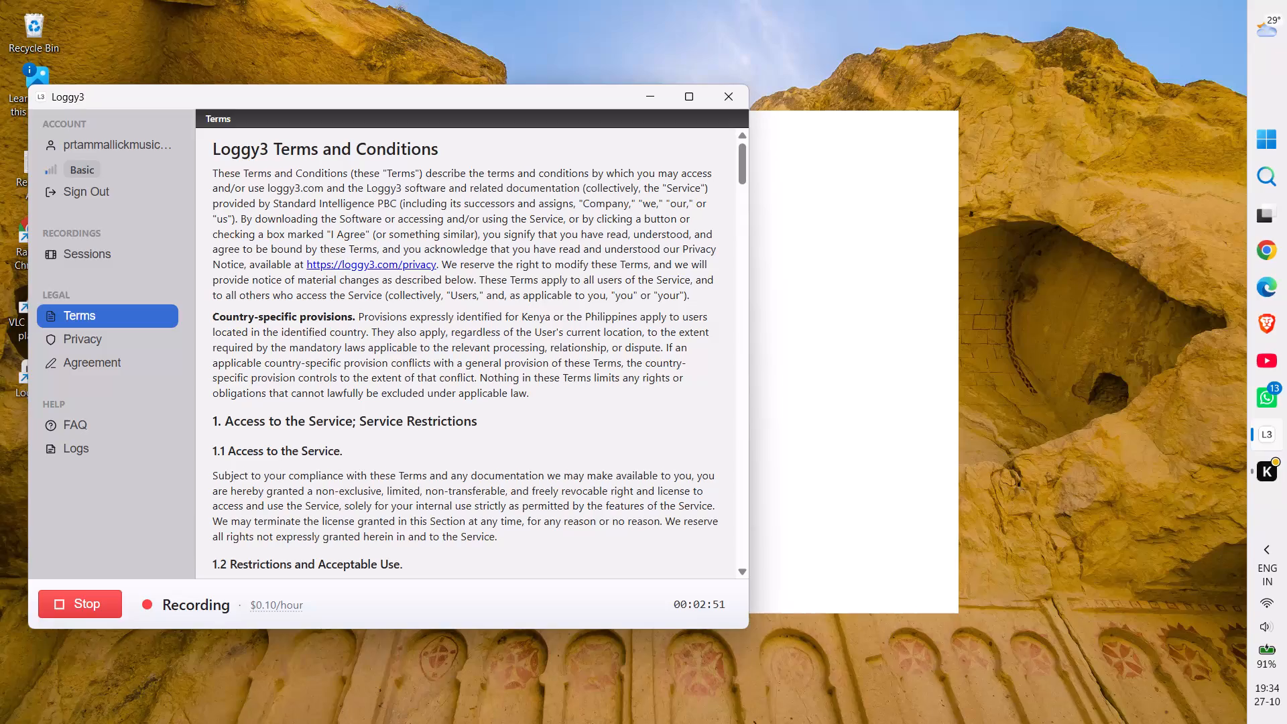
Open the recorded sessions overview and stop the running recording.
left_click(80, 256)
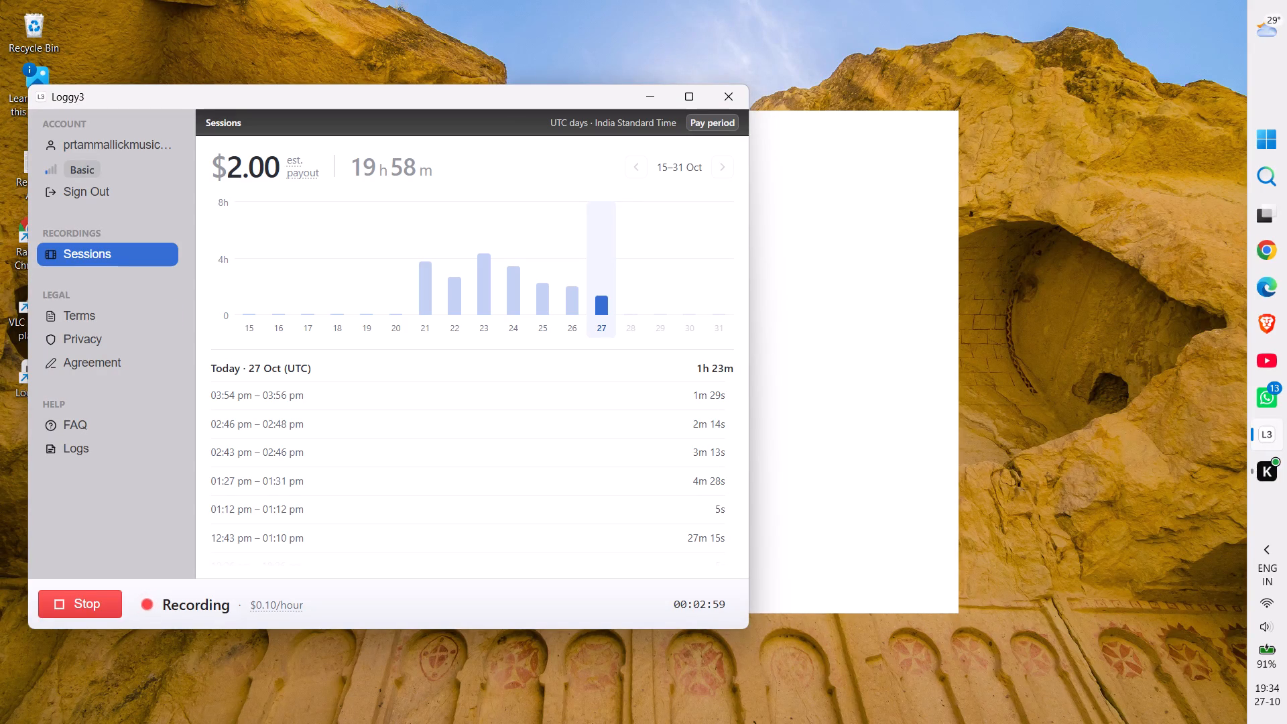
left_click(65, 611)
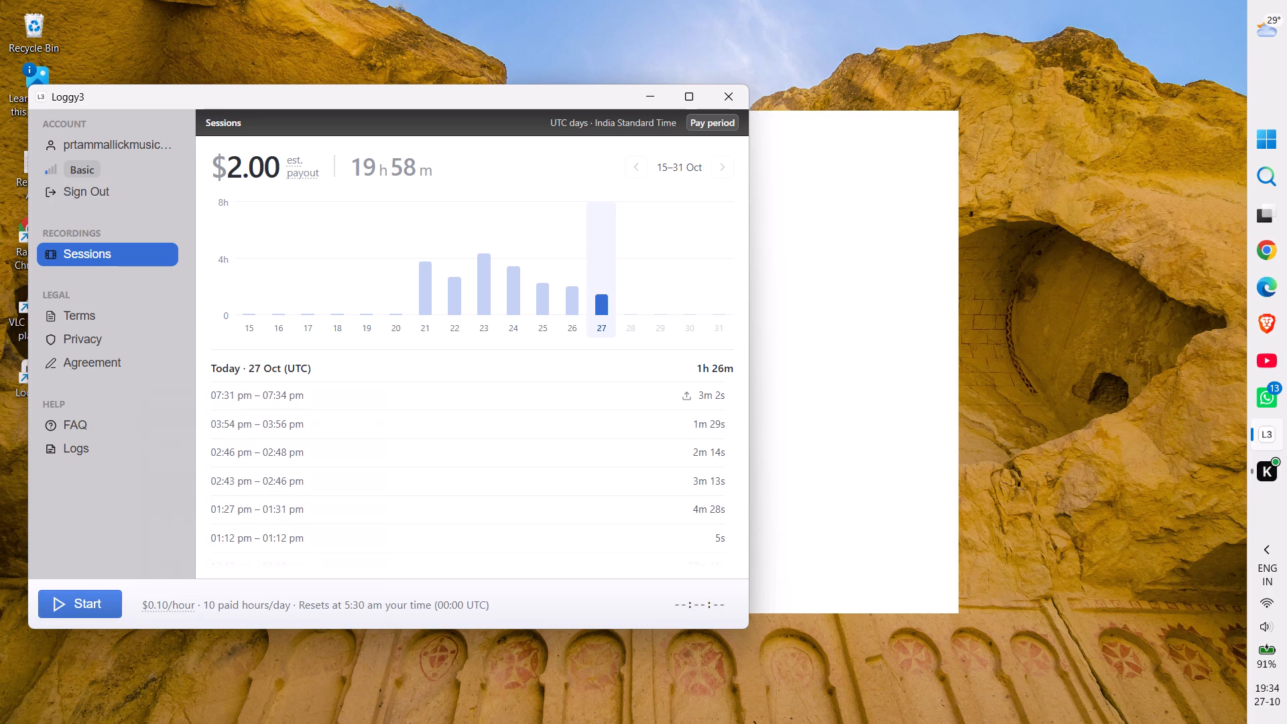
scroll(556, 483, "up", 1)
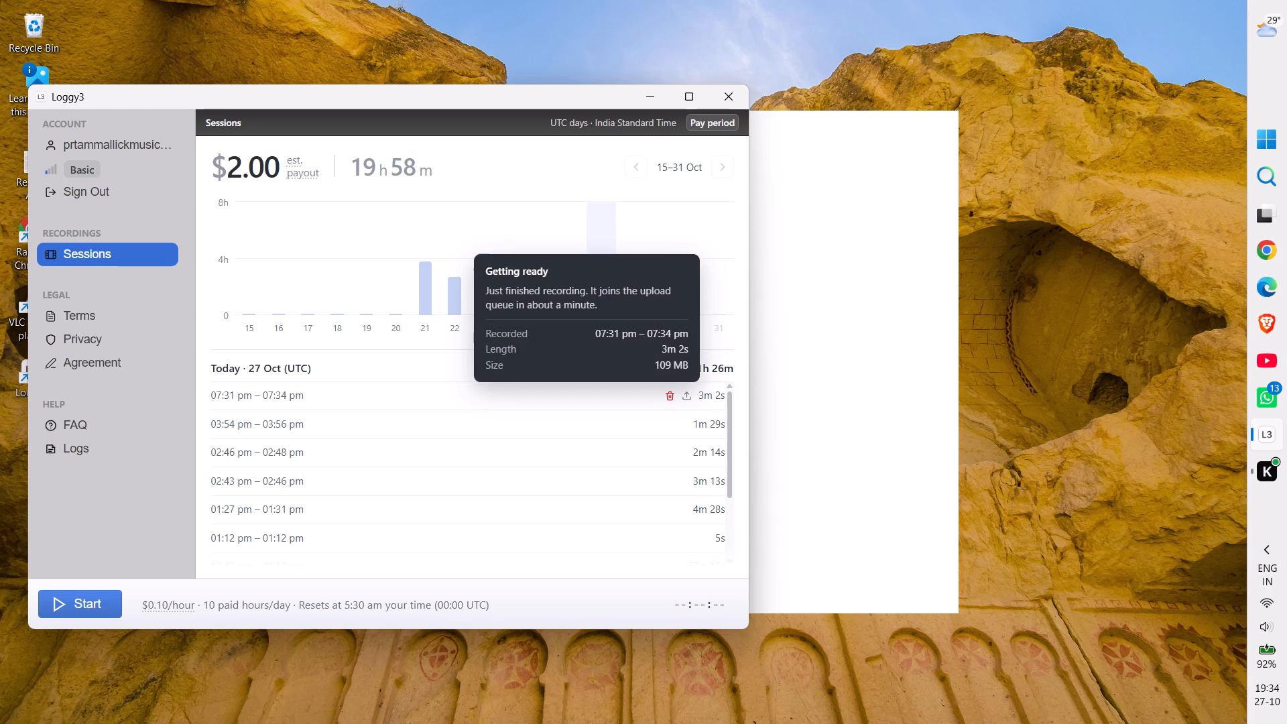
Switch to Chrome and open a browser window.
left_click(1270, 243)
left_click(554, 430)
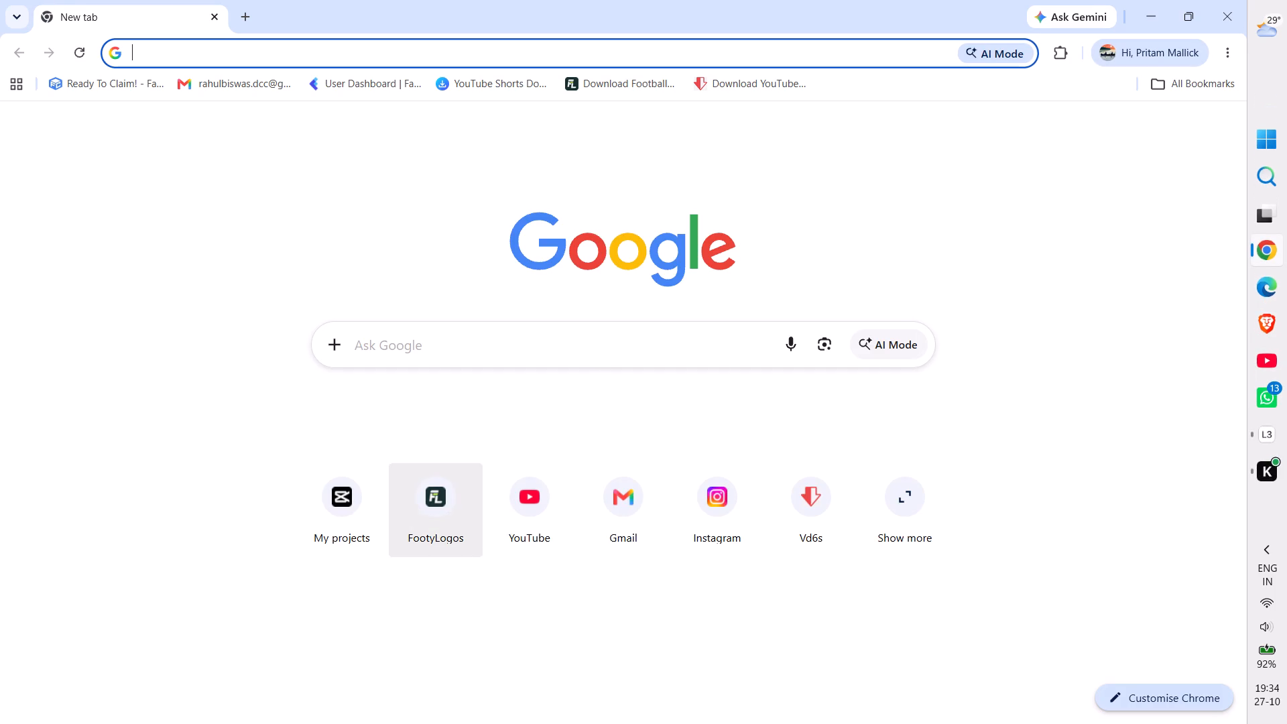
Check the connection status in the Proton VPN extension and close its window.
left_click(1053, 51)
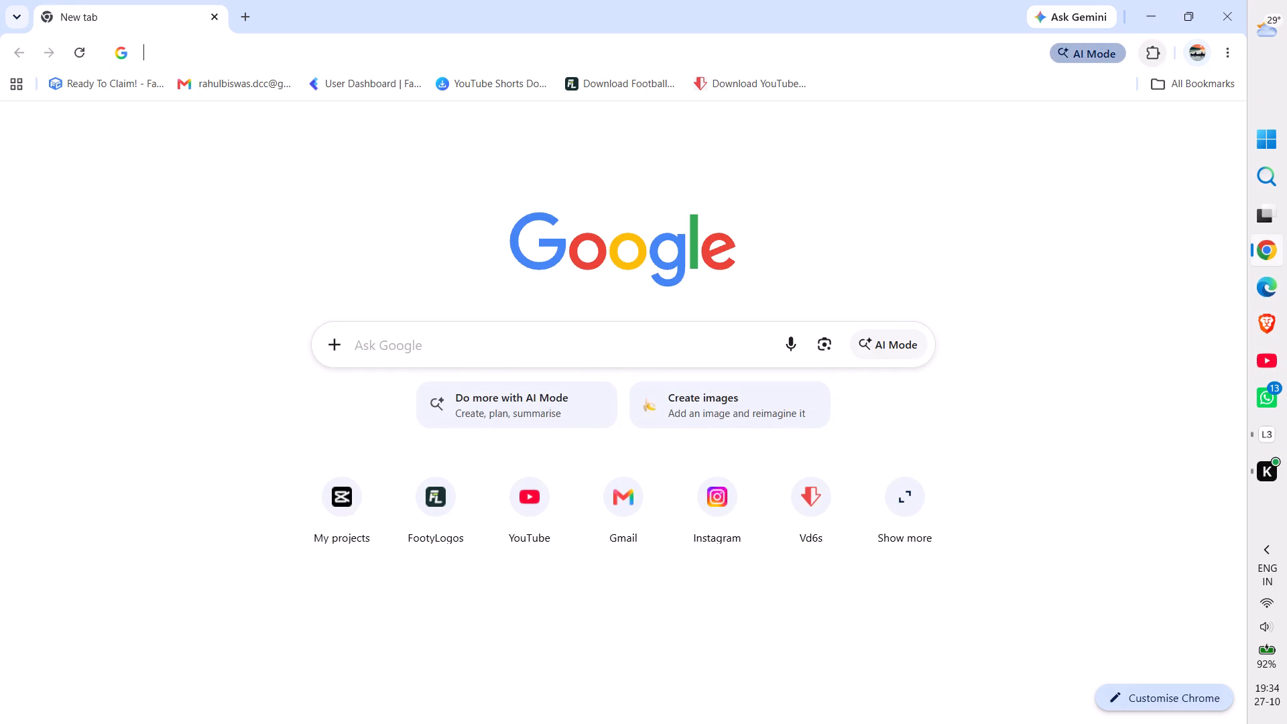
left_click(1083, 463)
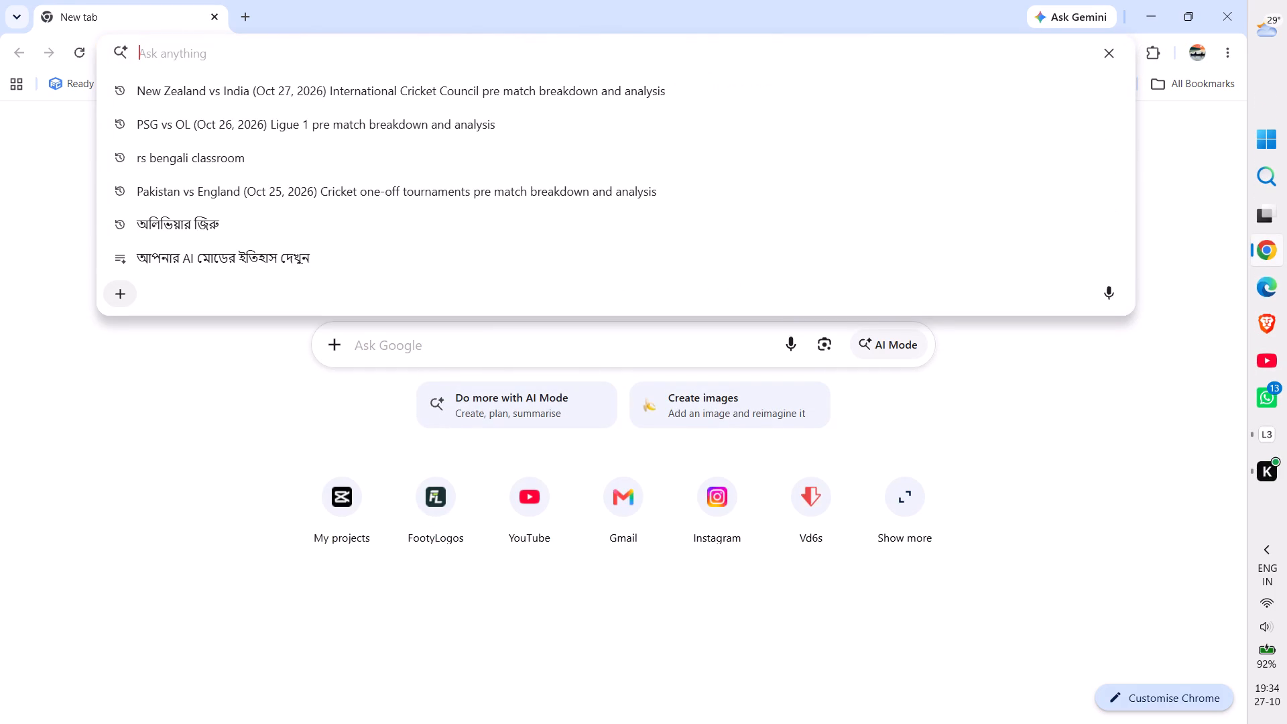
left_click(1148, 52)
left_click(1006, 178)
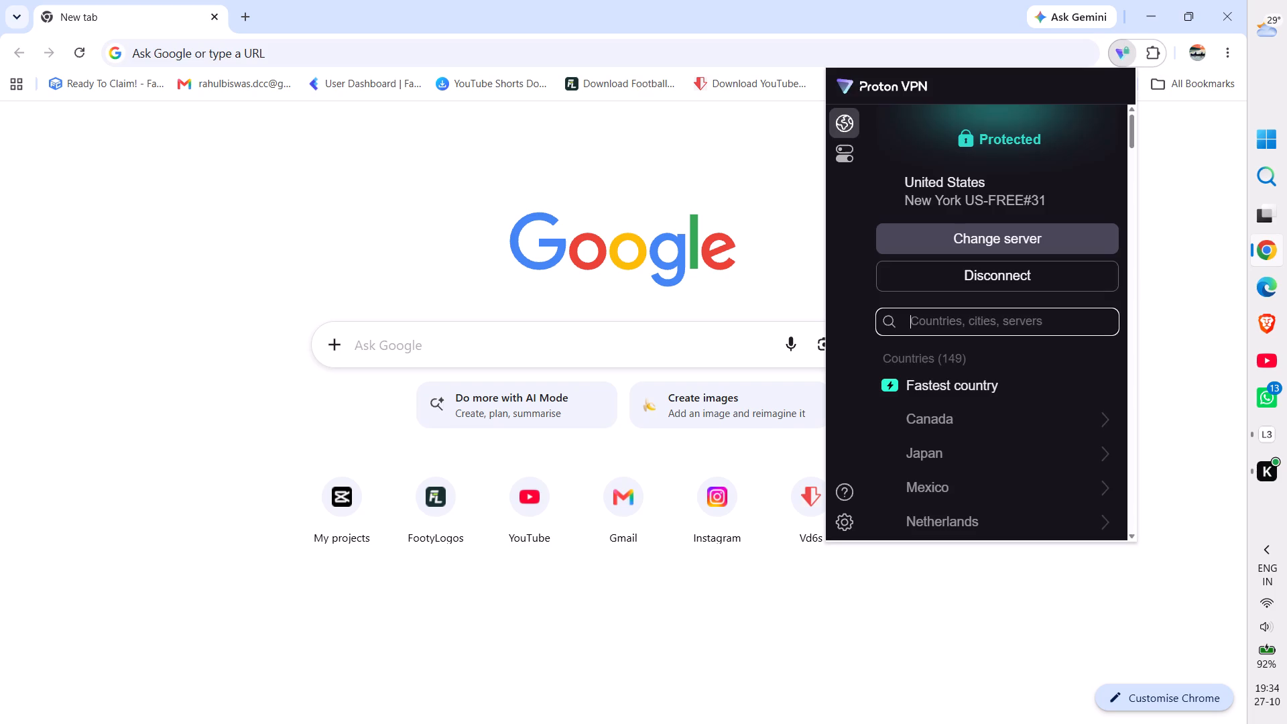
left_click(174, 266)
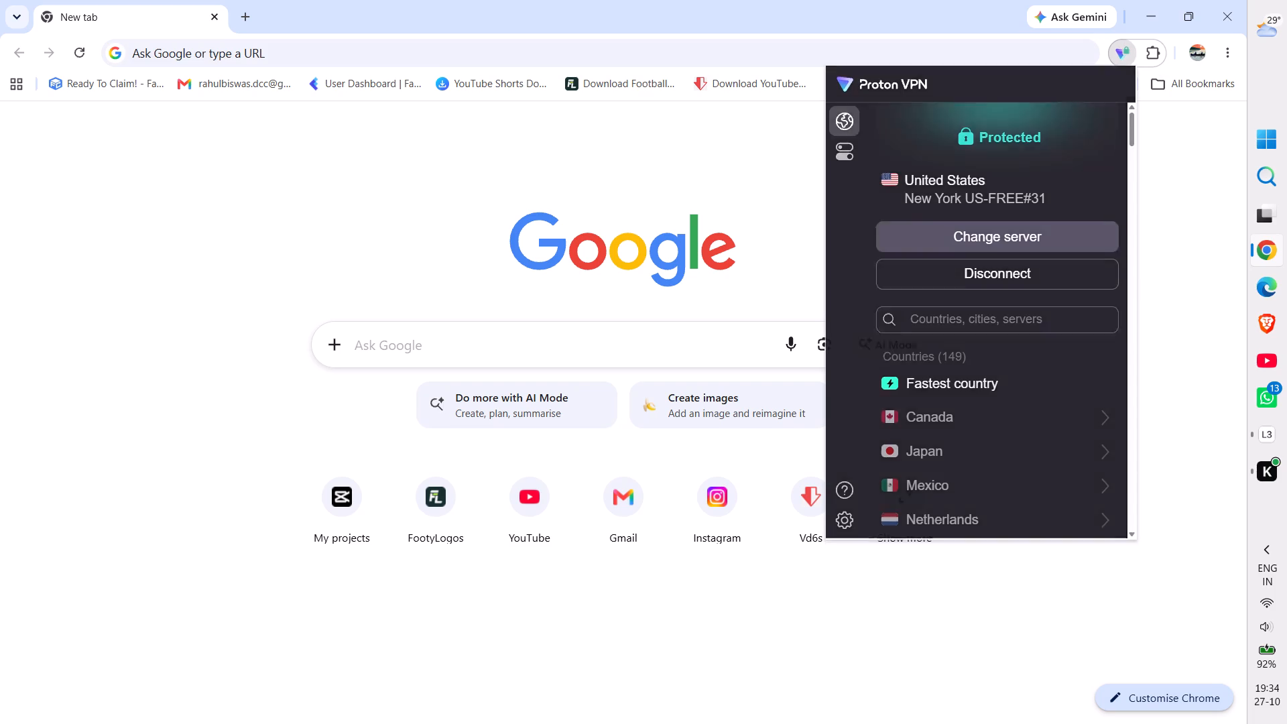
Search Google for "sa vs aus test" using the suggested query.
left_click(235, 55)
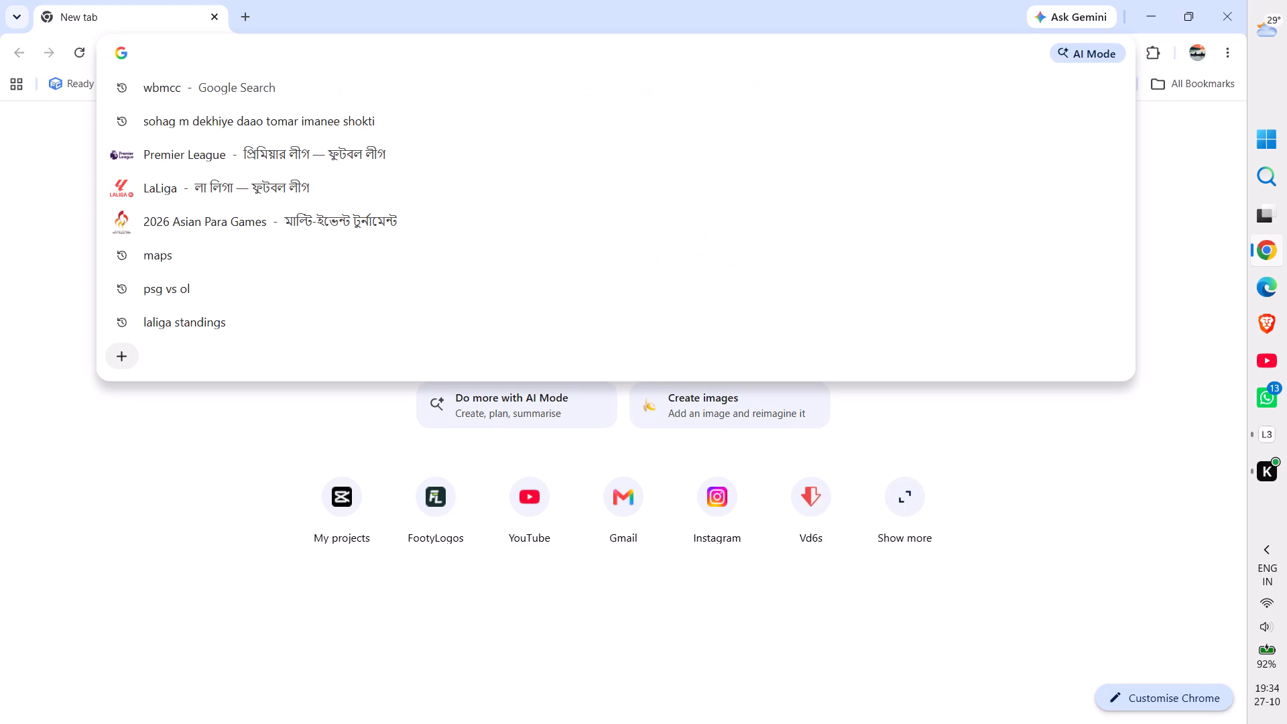
type("sa vs aus")
key("Down")
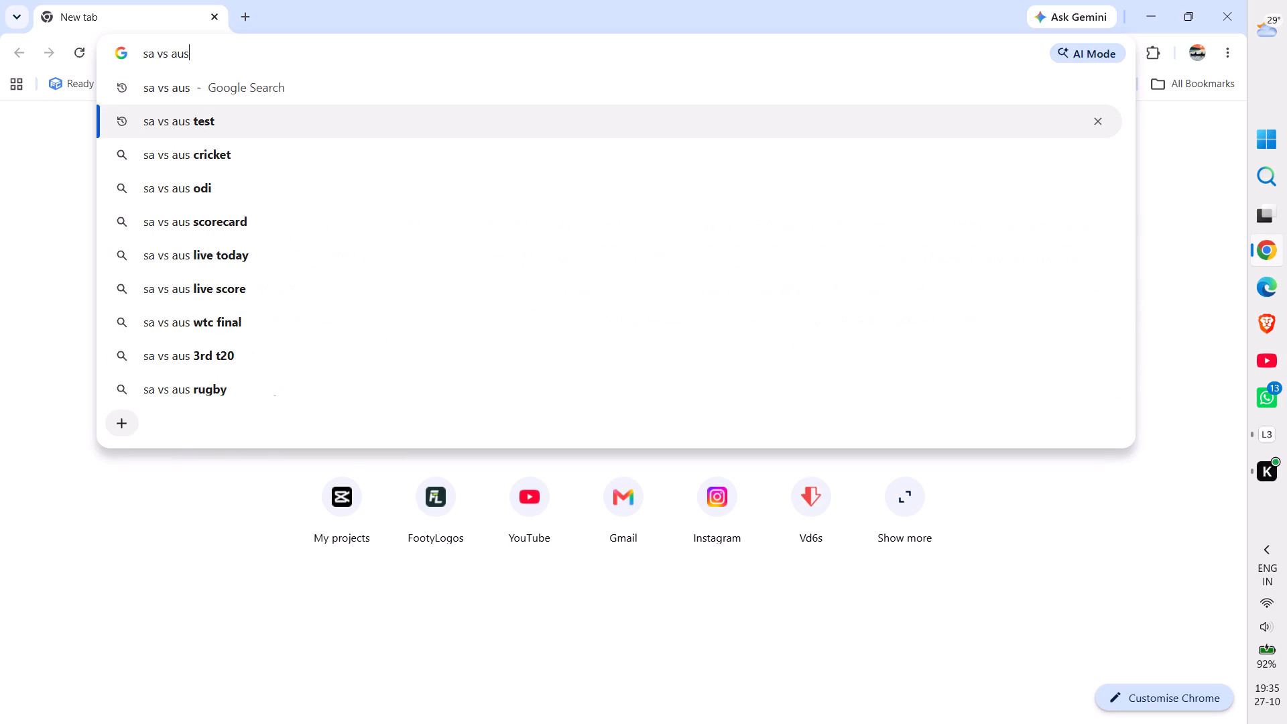
key("Return")
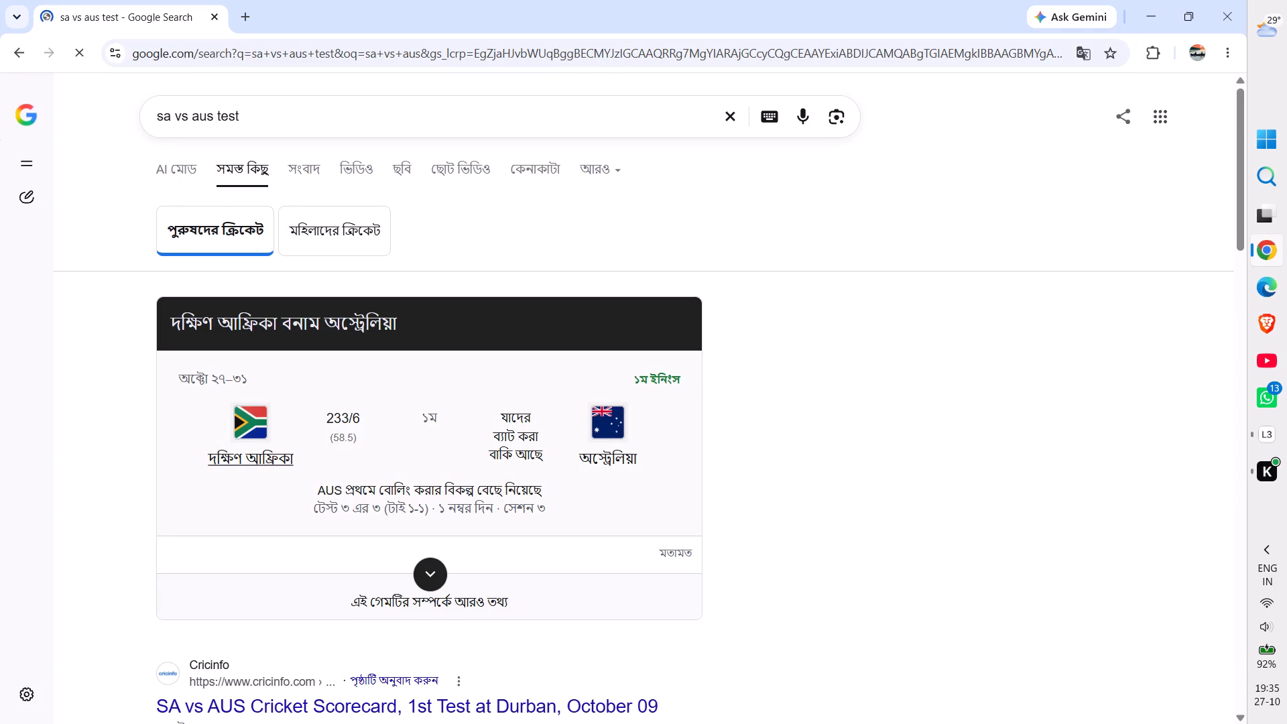
Open the South Africa vs Australia match details, review the batting and bowling scorecard, and close the results tab.
scroll(300, 463, "down", 1)
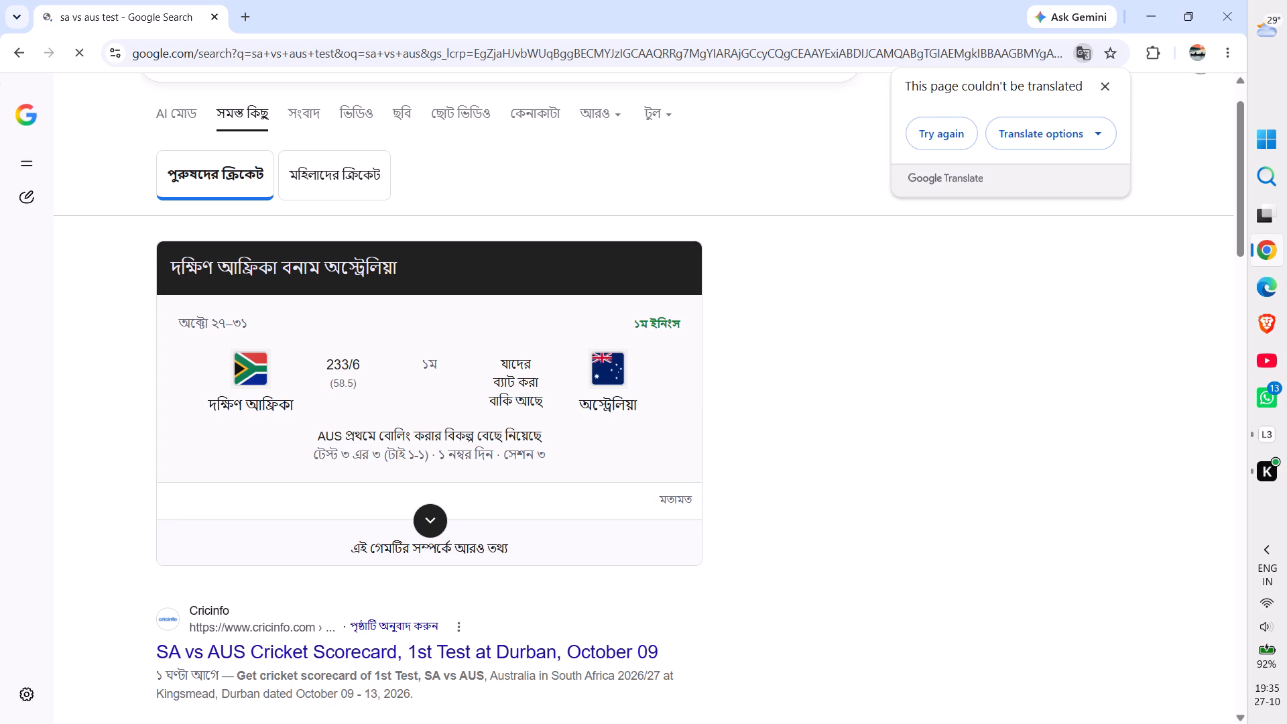
left_click(389, 377)
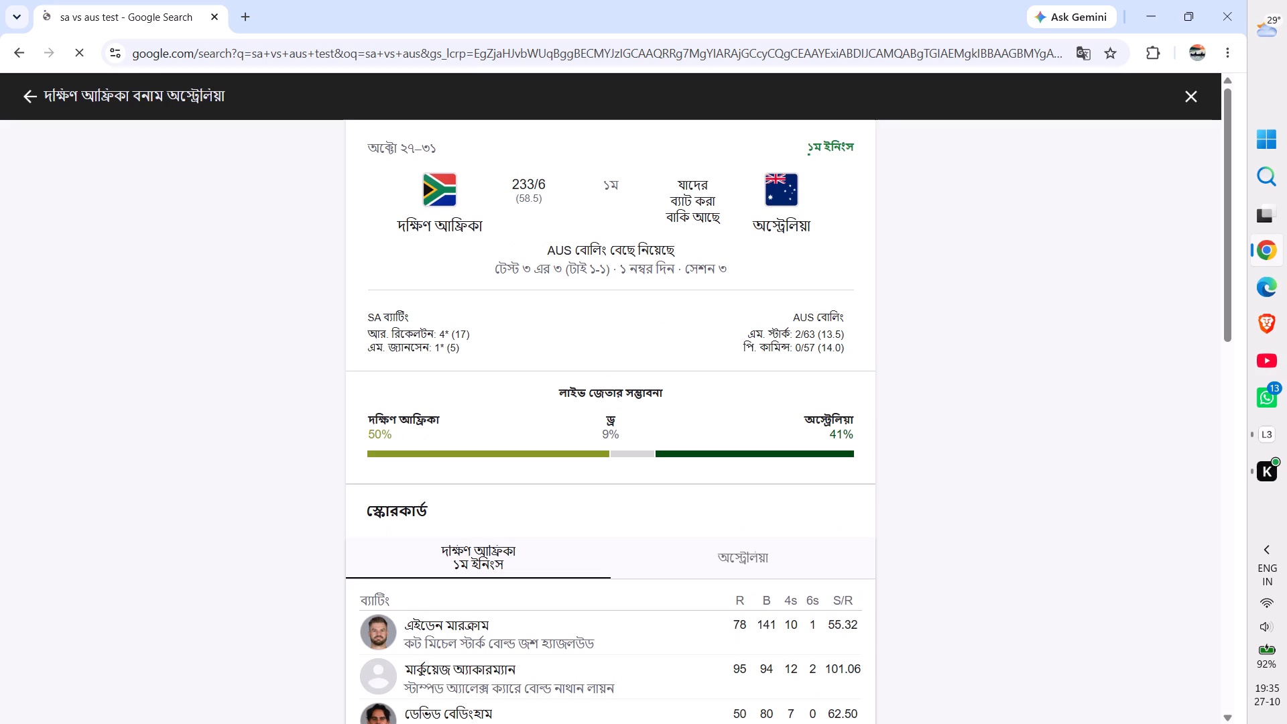
scroll(265, 318, "down", 5)
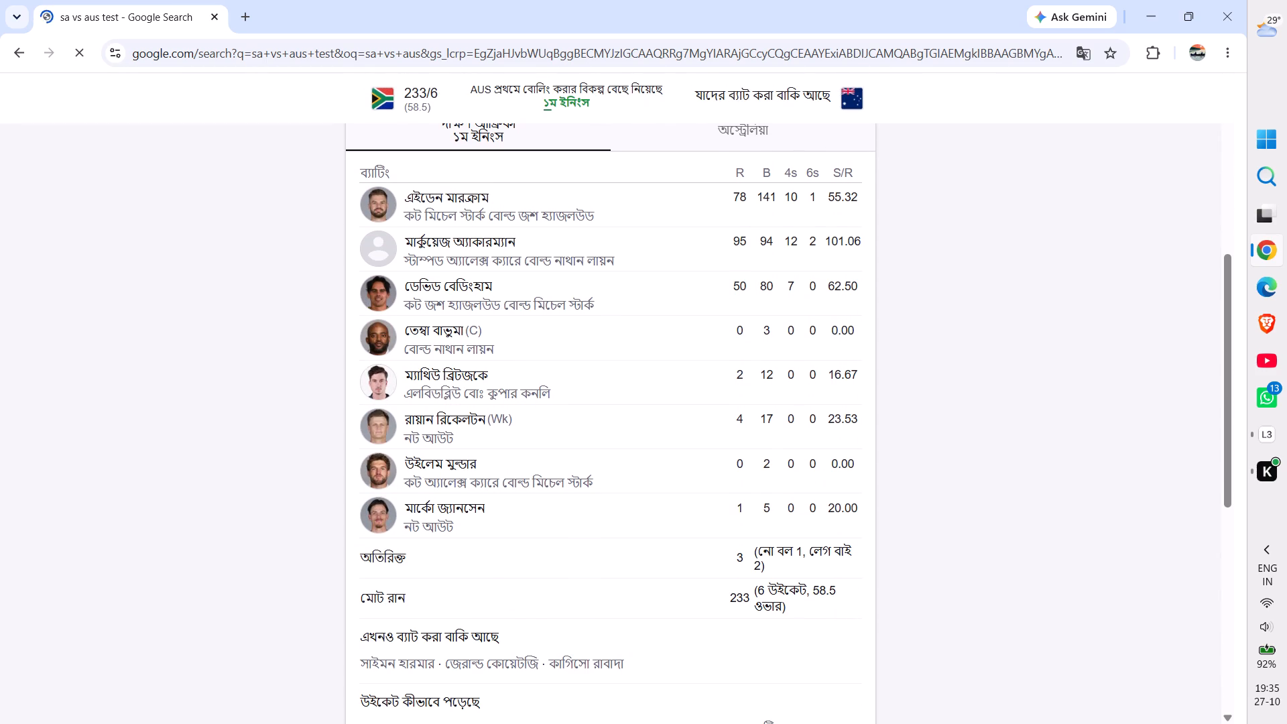
left_click(243, 7)
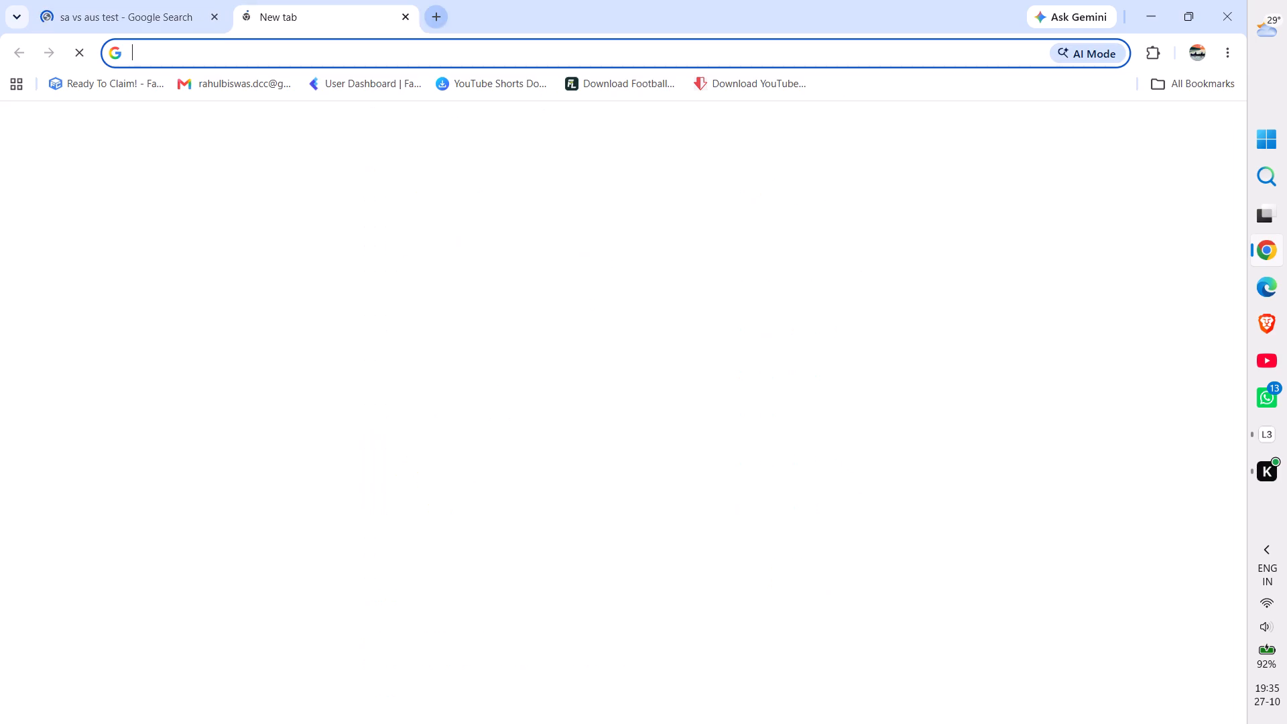
left_click(120, 14)
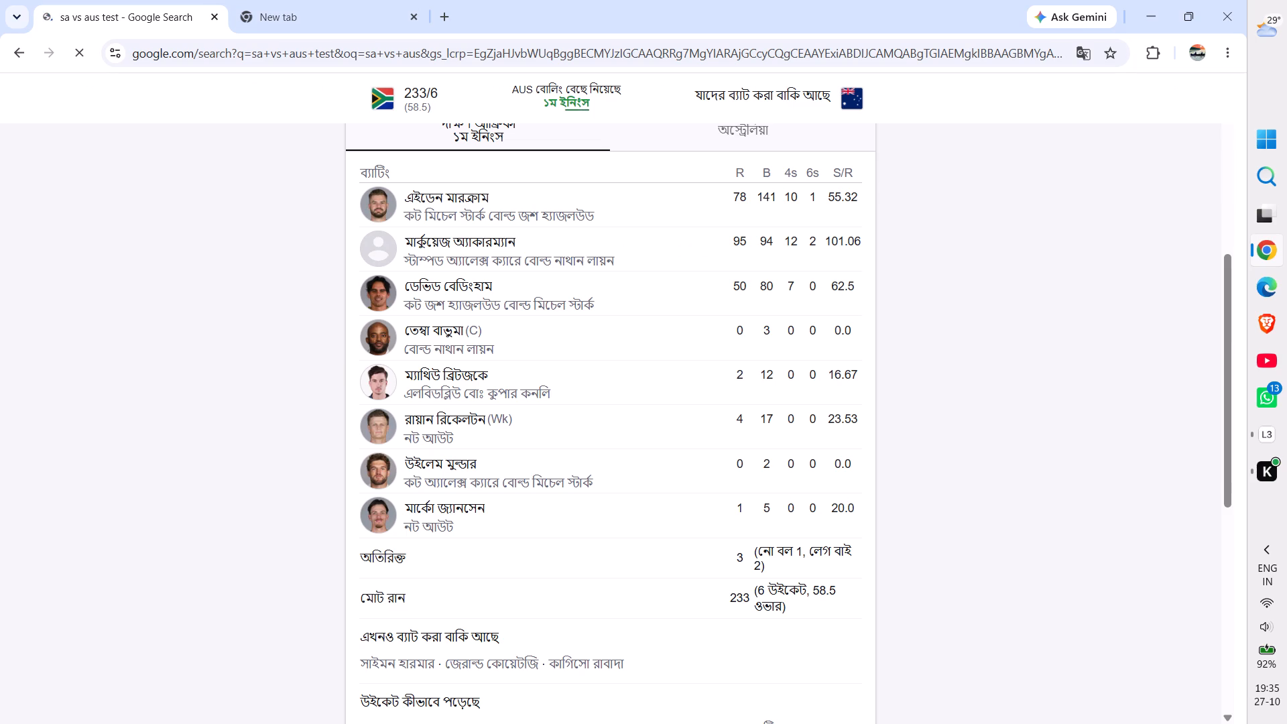
scroll(400, 438, "down", 5)
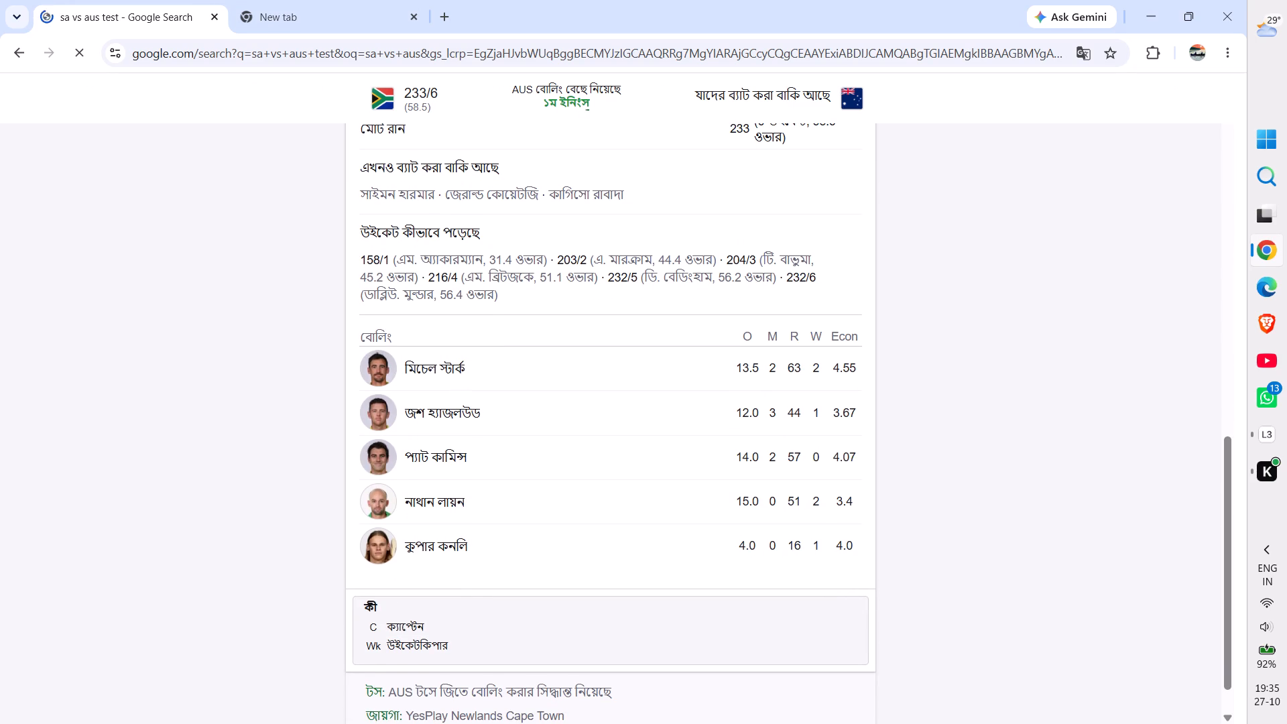
left_click(208, 10)
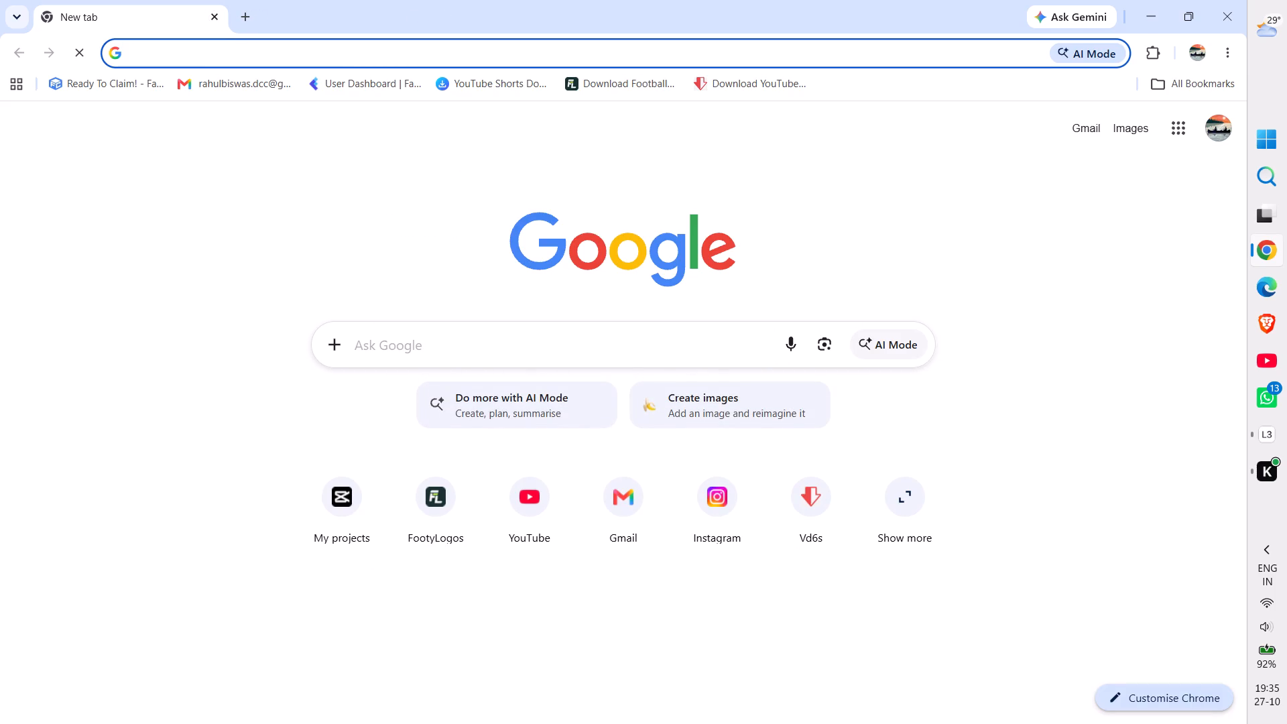
Open the CapCut My projects page from the new tab shortcuts.
left_click(349, 530)
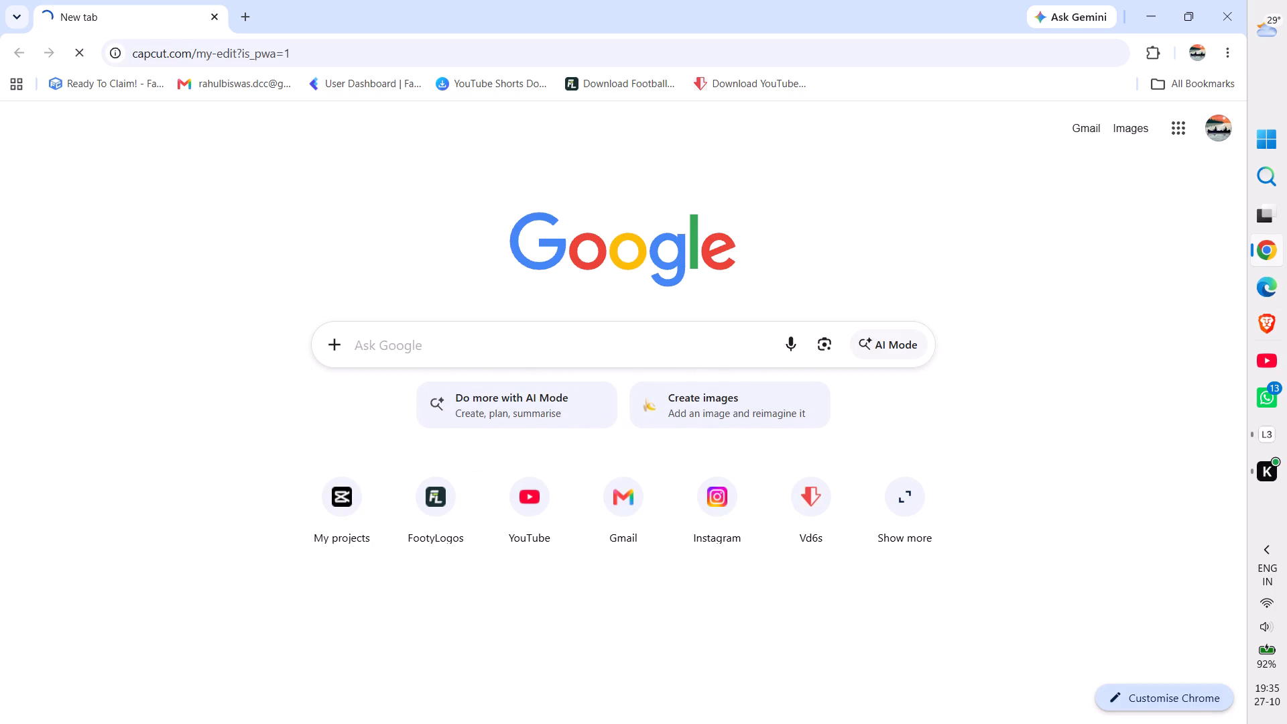
Switch to Loggy3, check the upload of the latest session, and start a new recording.
left_click(1260, 434)
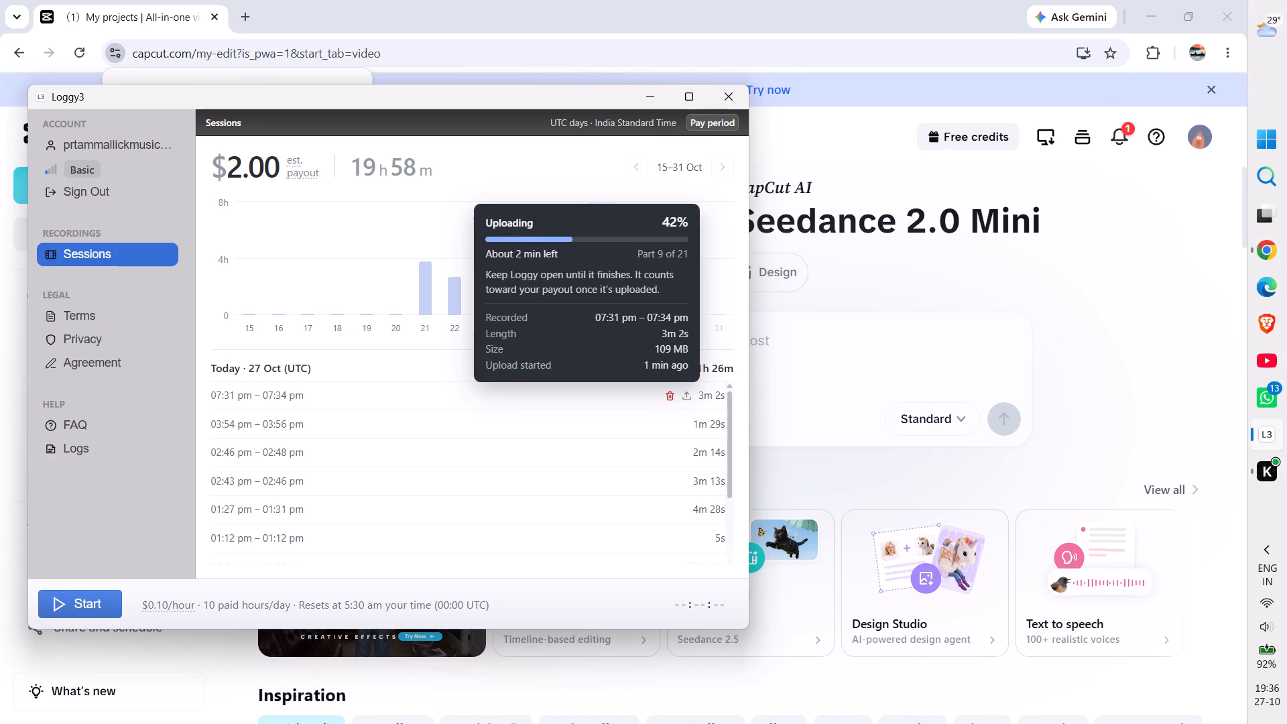
left_click(1170, 316)
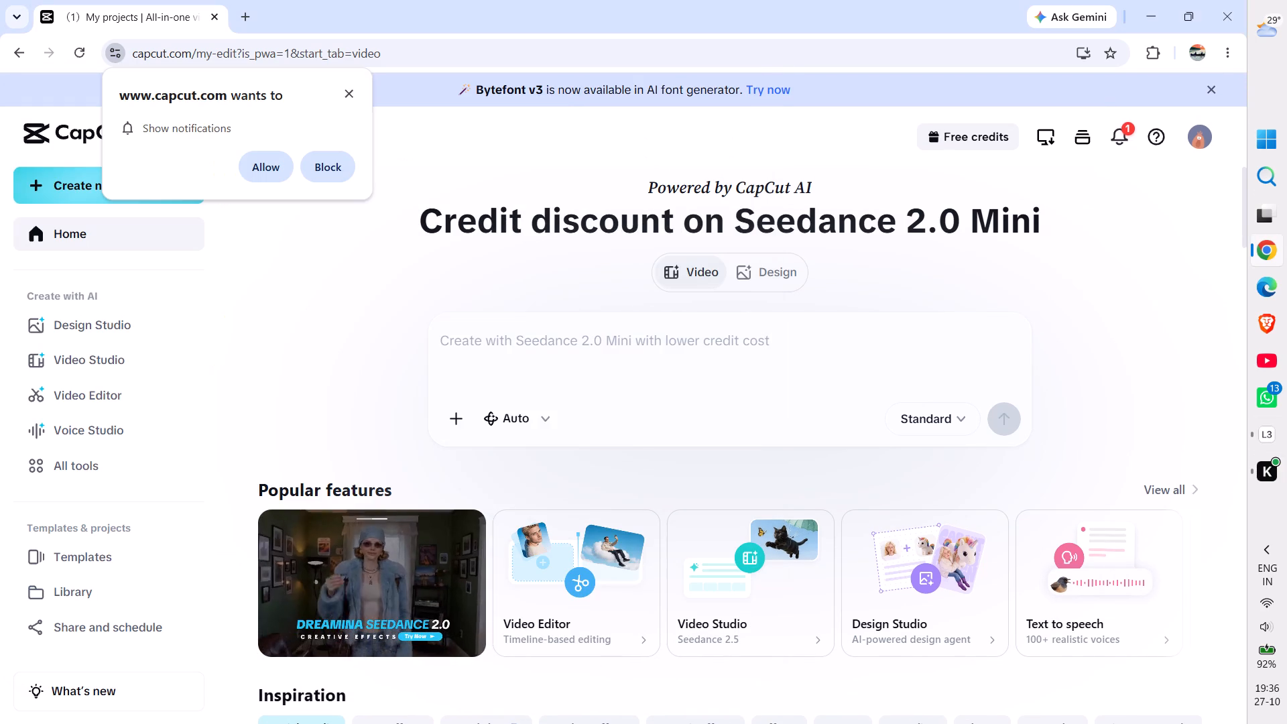
left_click(1262, 431)
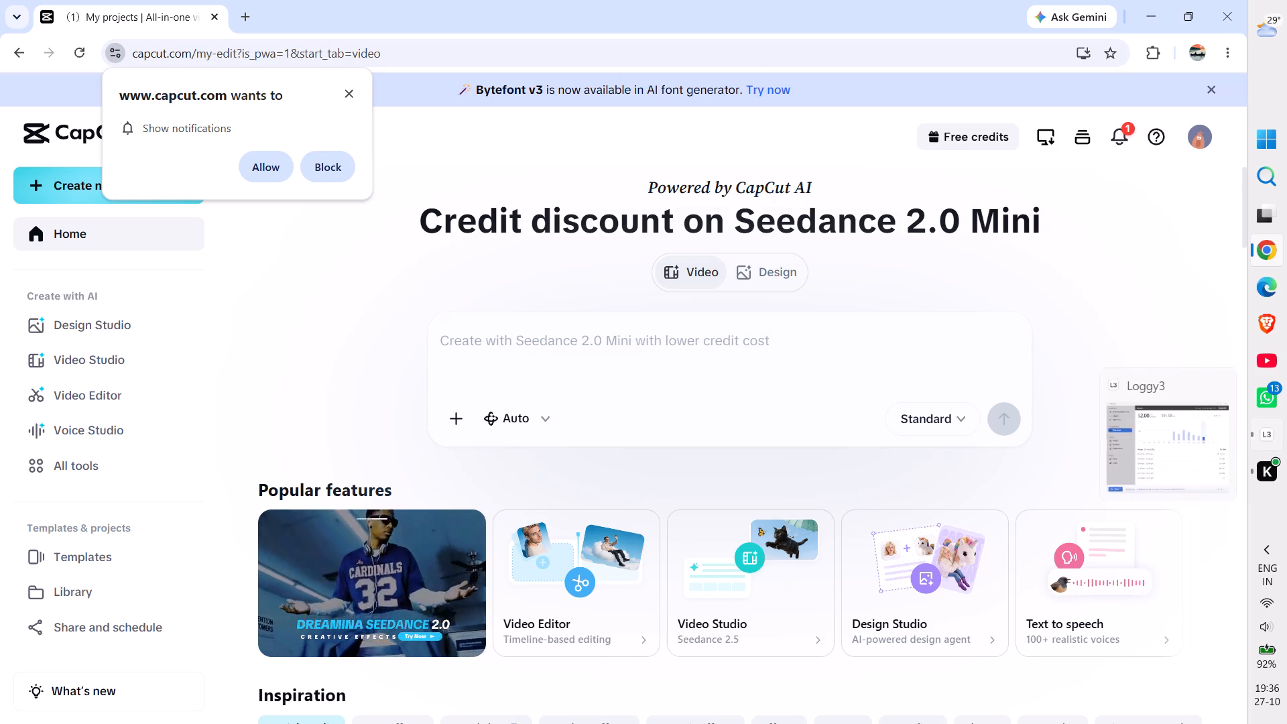
left_click(79, 604)
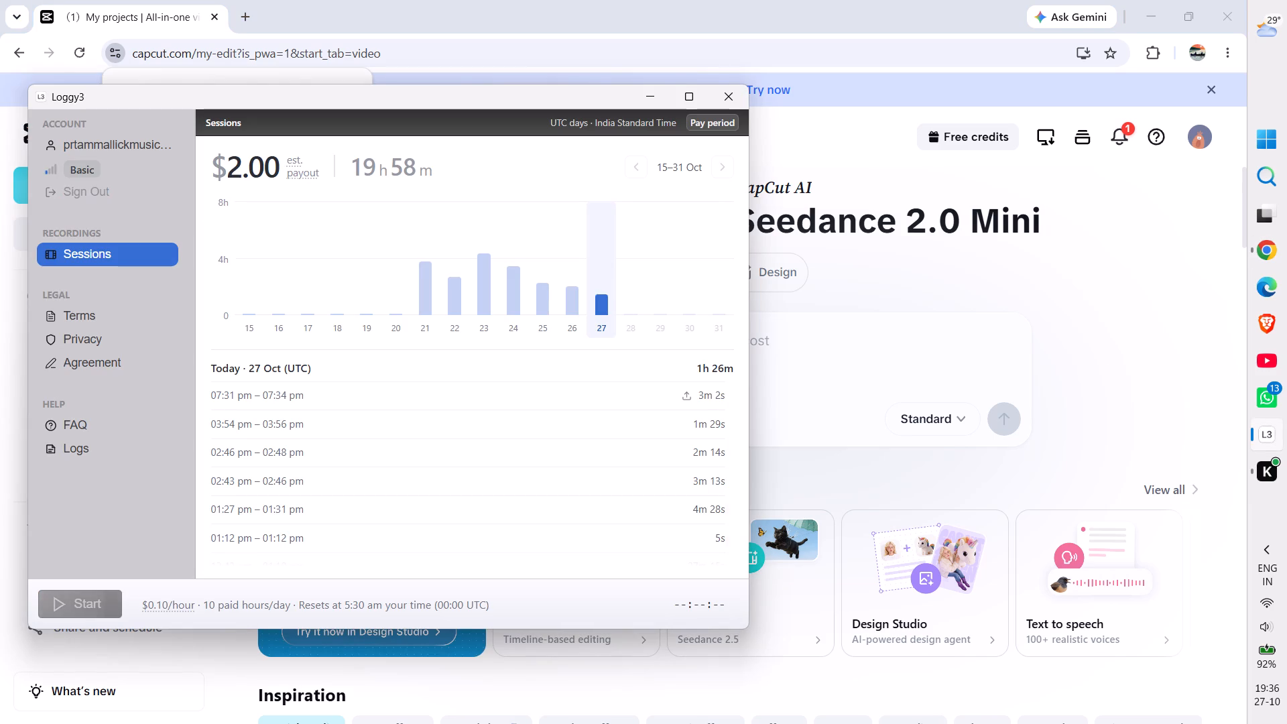
Return to Chrome, open the default space in CapCut, and dismiss the site's notification request.
left_click(1078, 316)
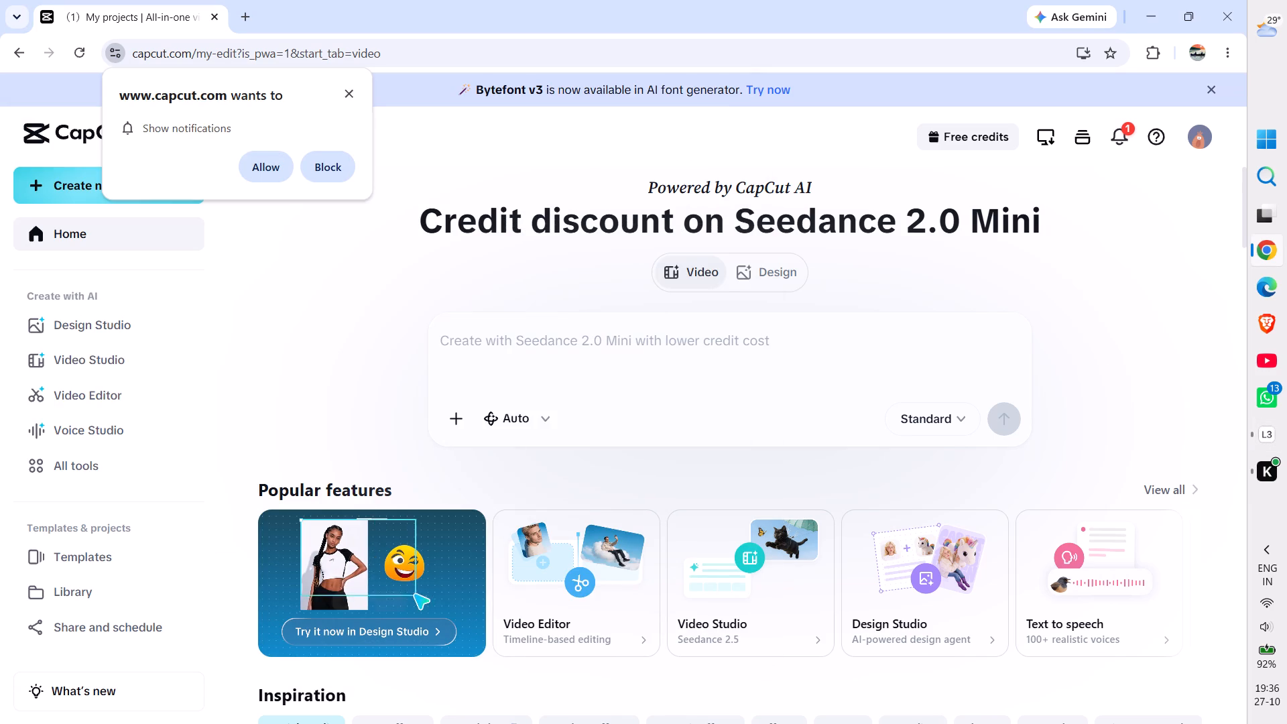
scroll(107, 546, "down", 3)
left_click(92, 514)
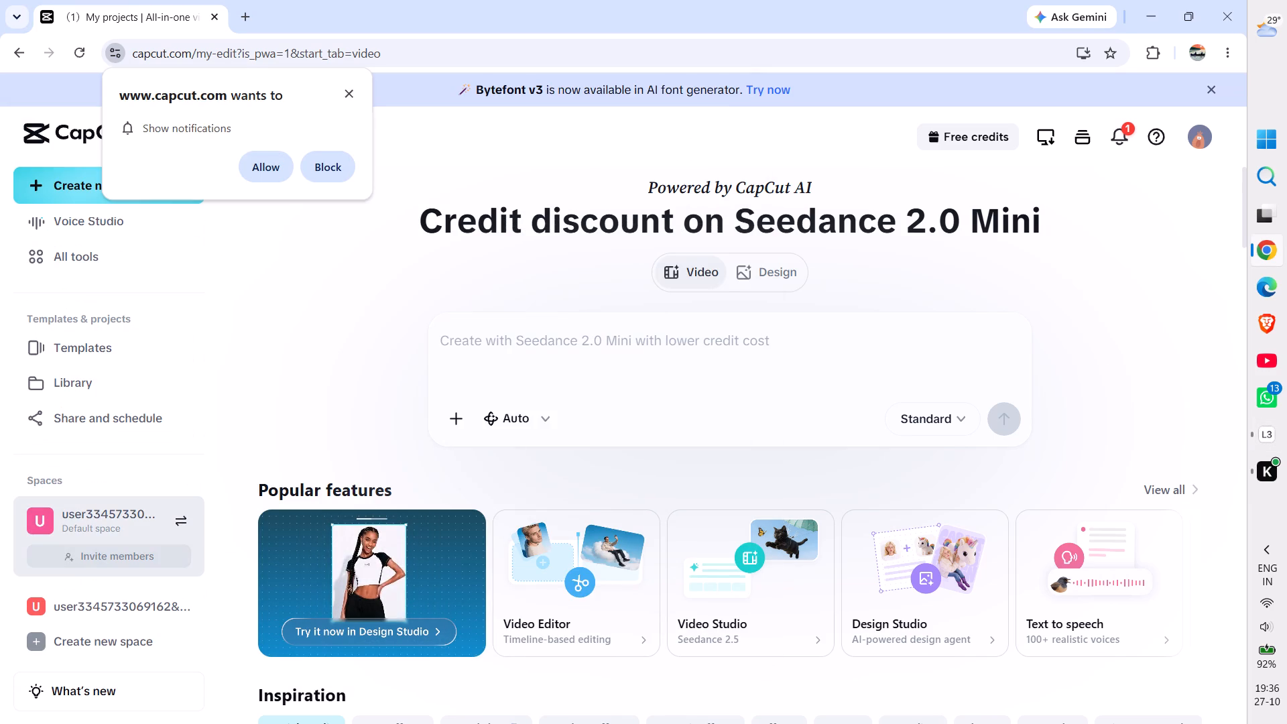
left_click(348, 97)
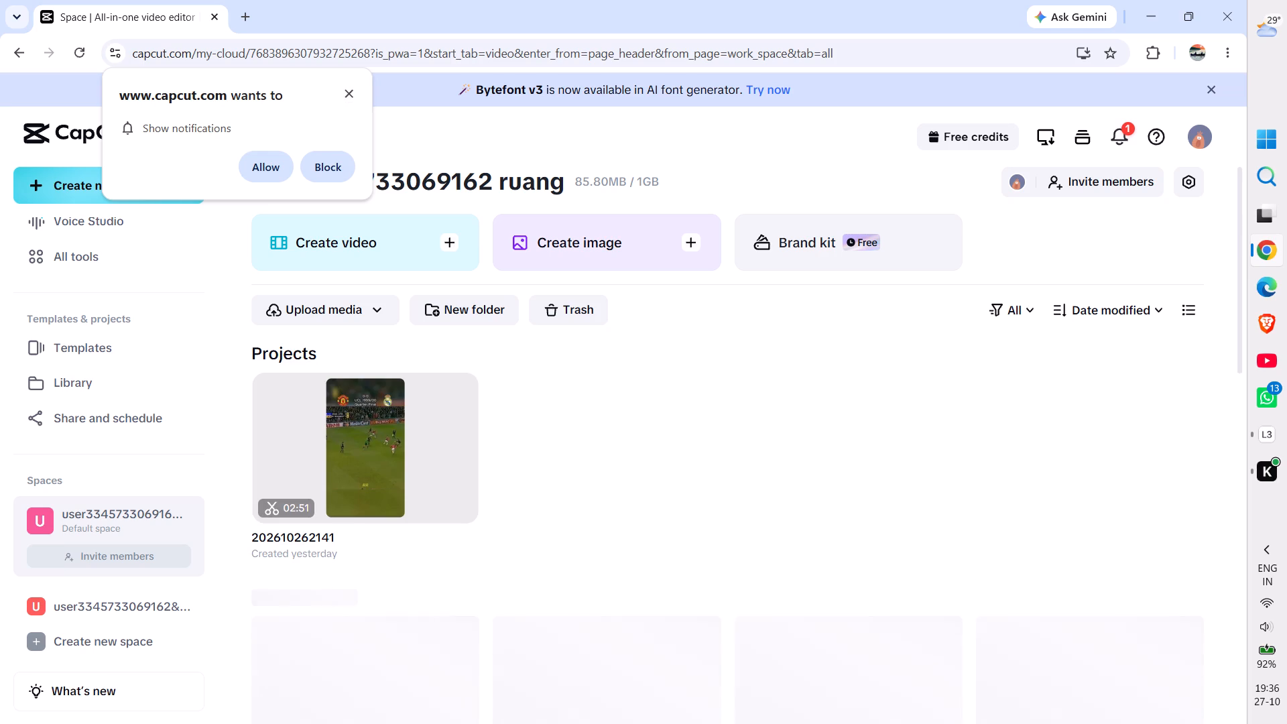
left_click(346, 95)
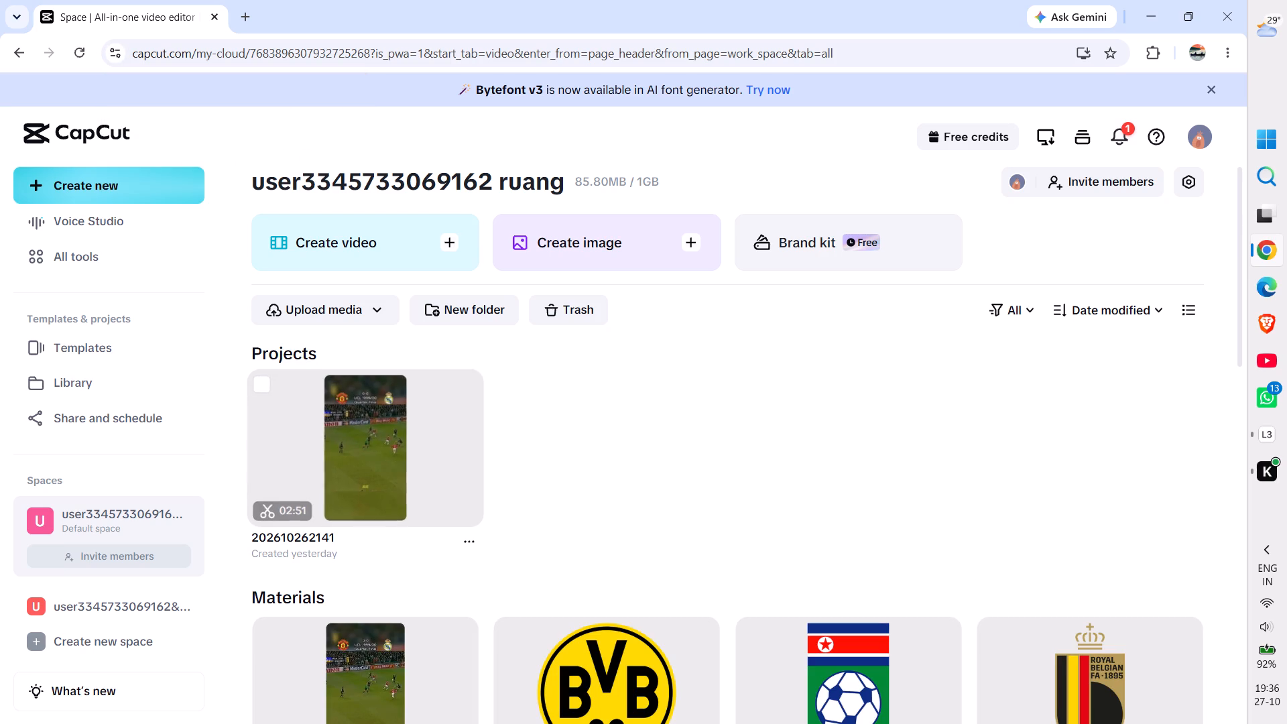
double_click(349, 448)
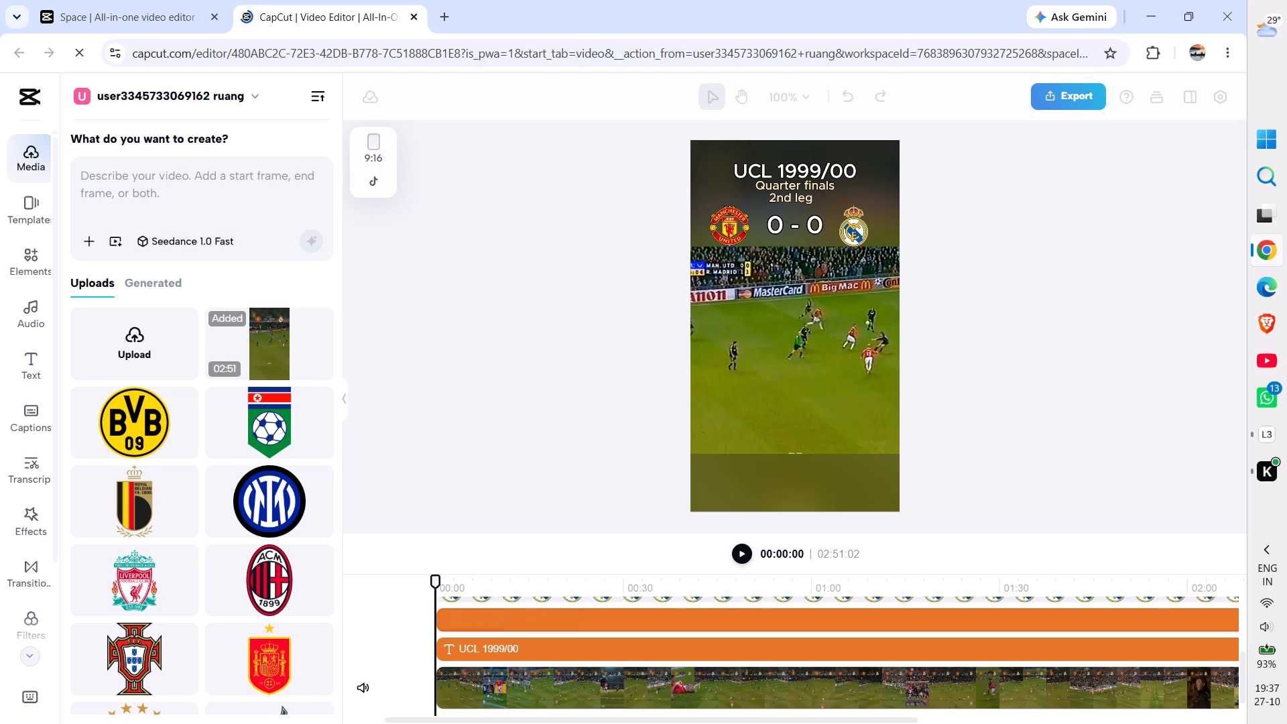
scroll(529, 629, "up", 4)
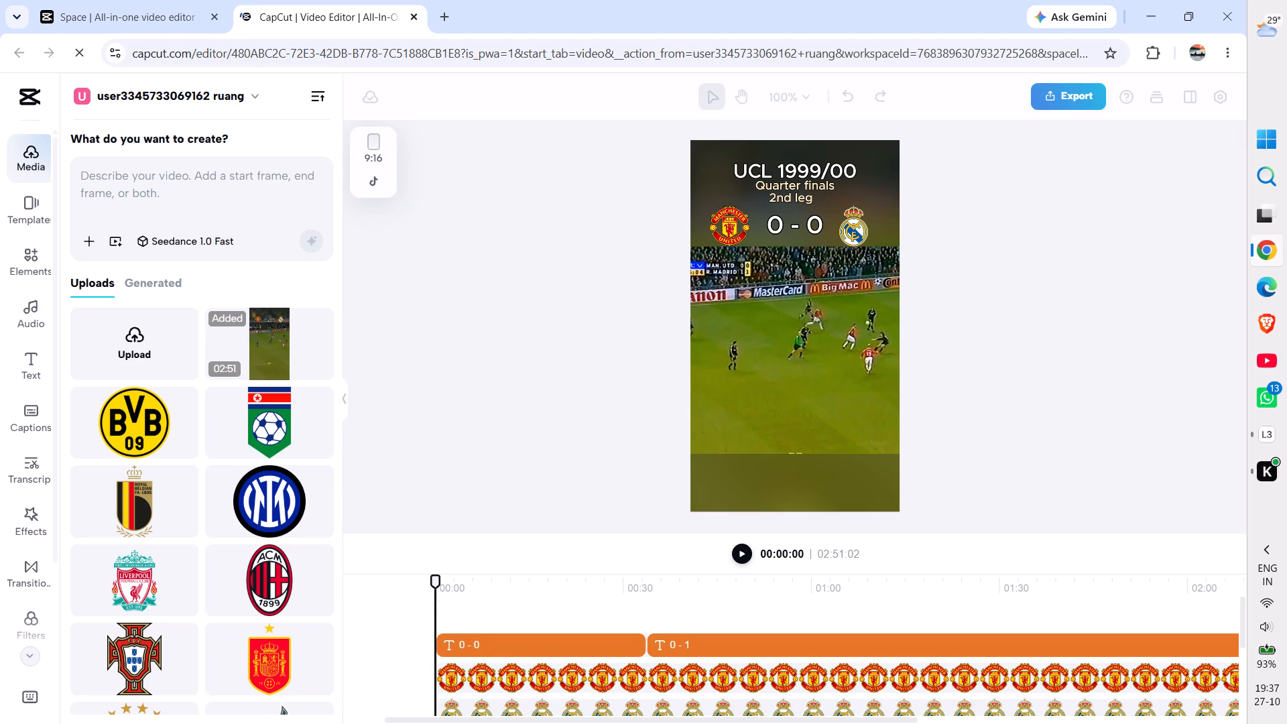
key("ctrl+slash")
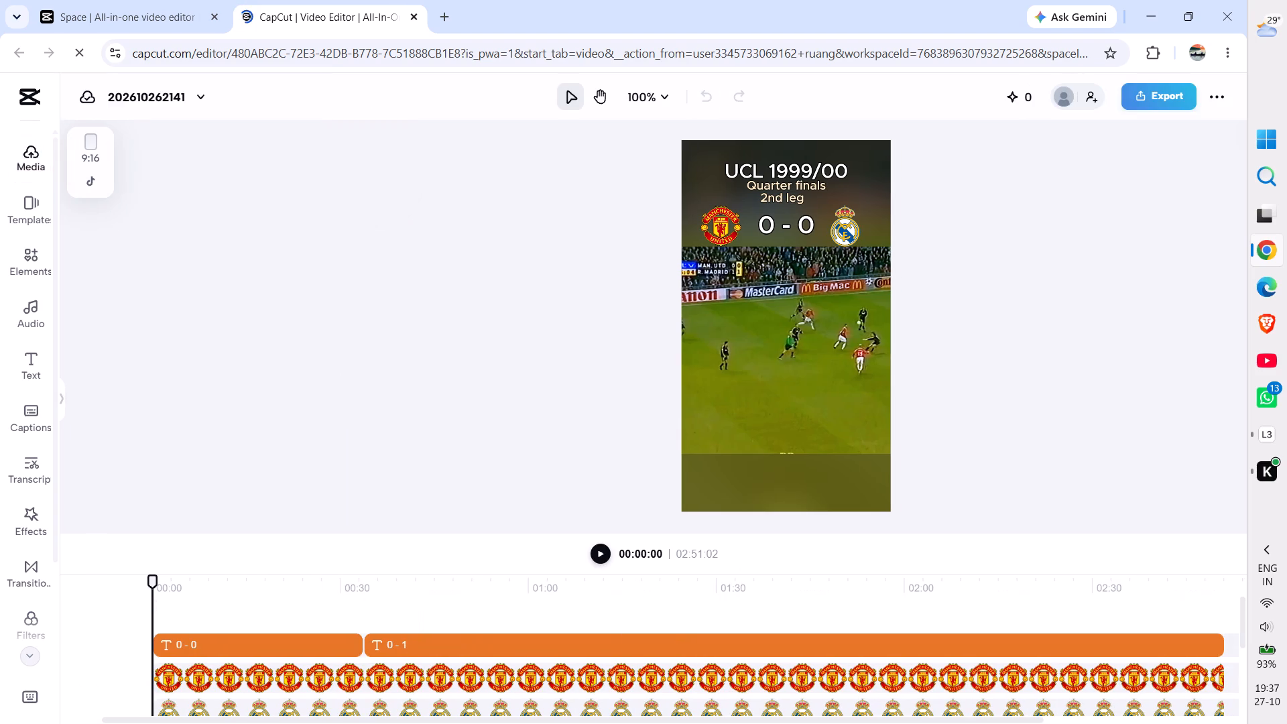
Check the session upload progress in Loggy3 and return to the CapCut editor in Chrome.
left_click(1265, 433)
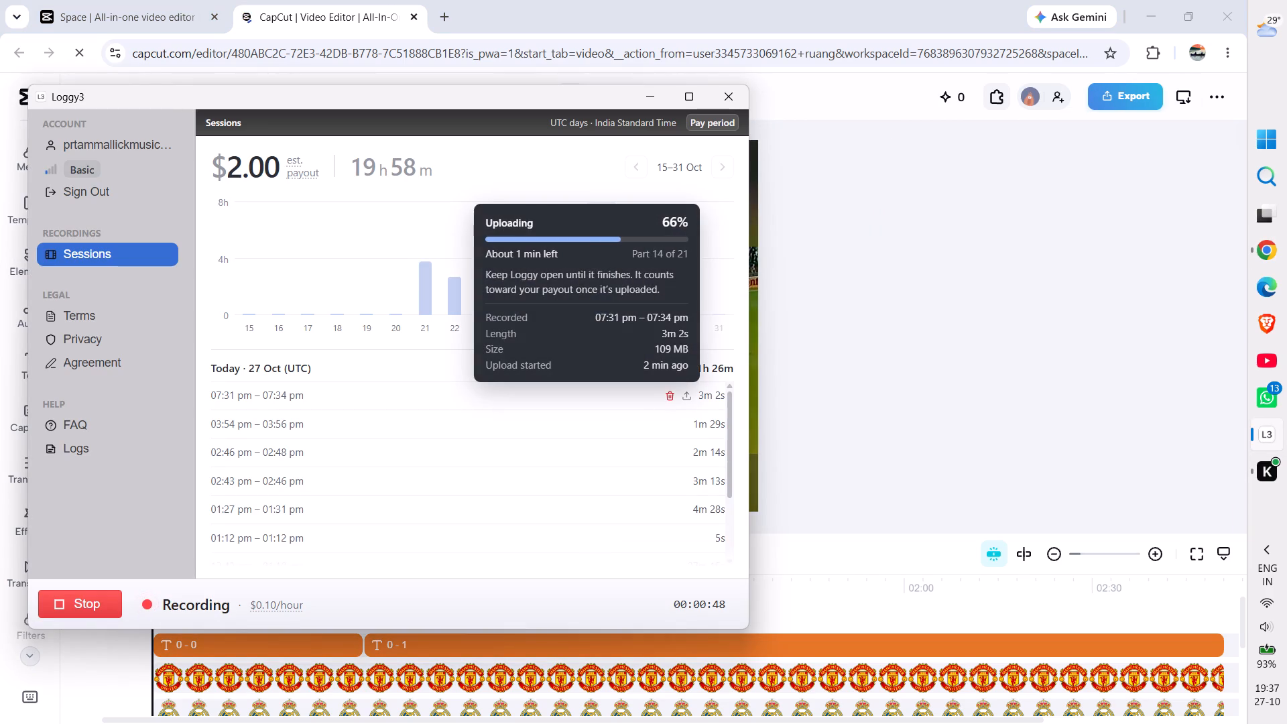
left_click(997, 312)
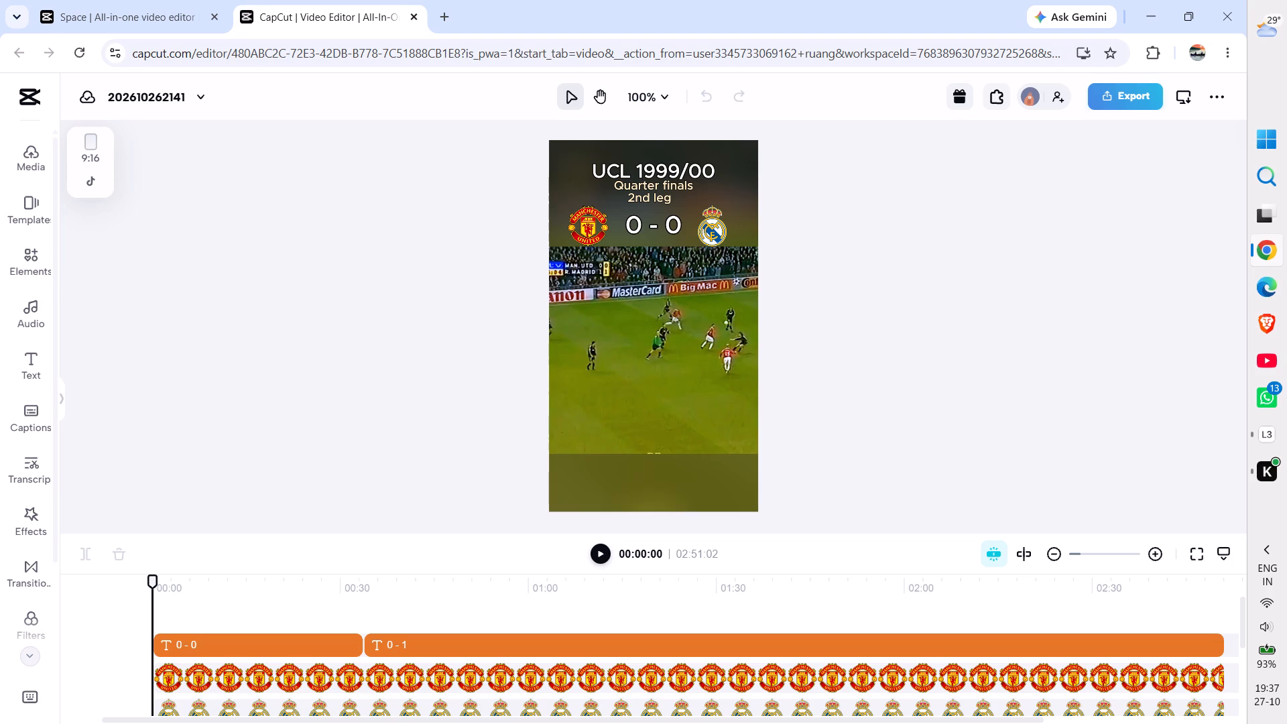
Play the opening seconds of the UCL 1999/00 project video and pause it.
key("space")
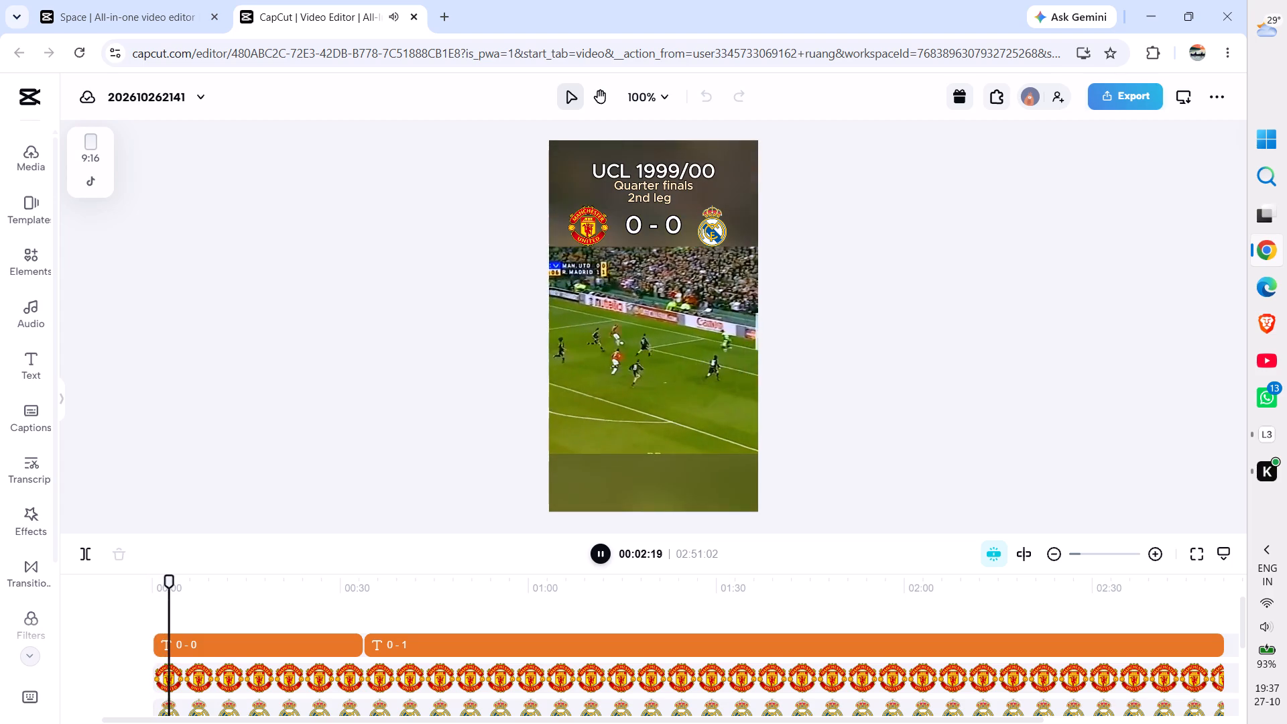
key("space")
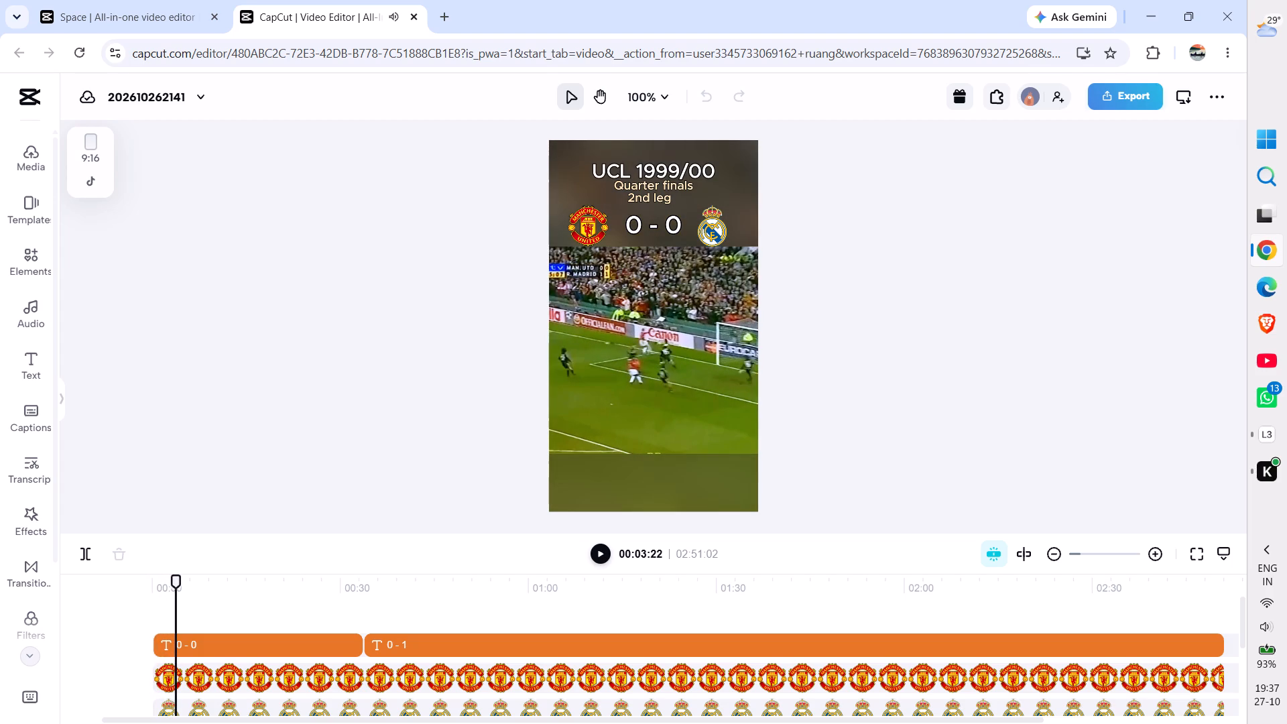
Open the UEFA.com Man Utd 2-3 Real Madrid 1999/00 match events page from the browsing history in a new tab.
left_click(442, 18)
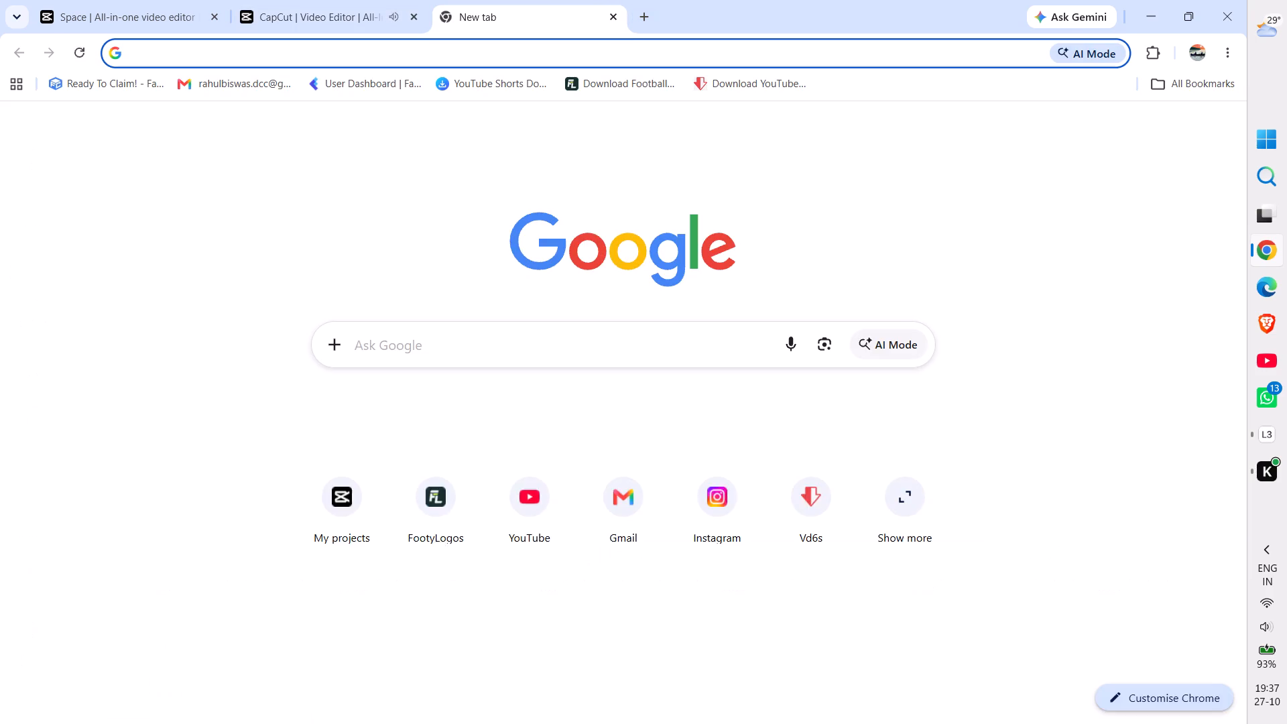
key("ctrl+h")
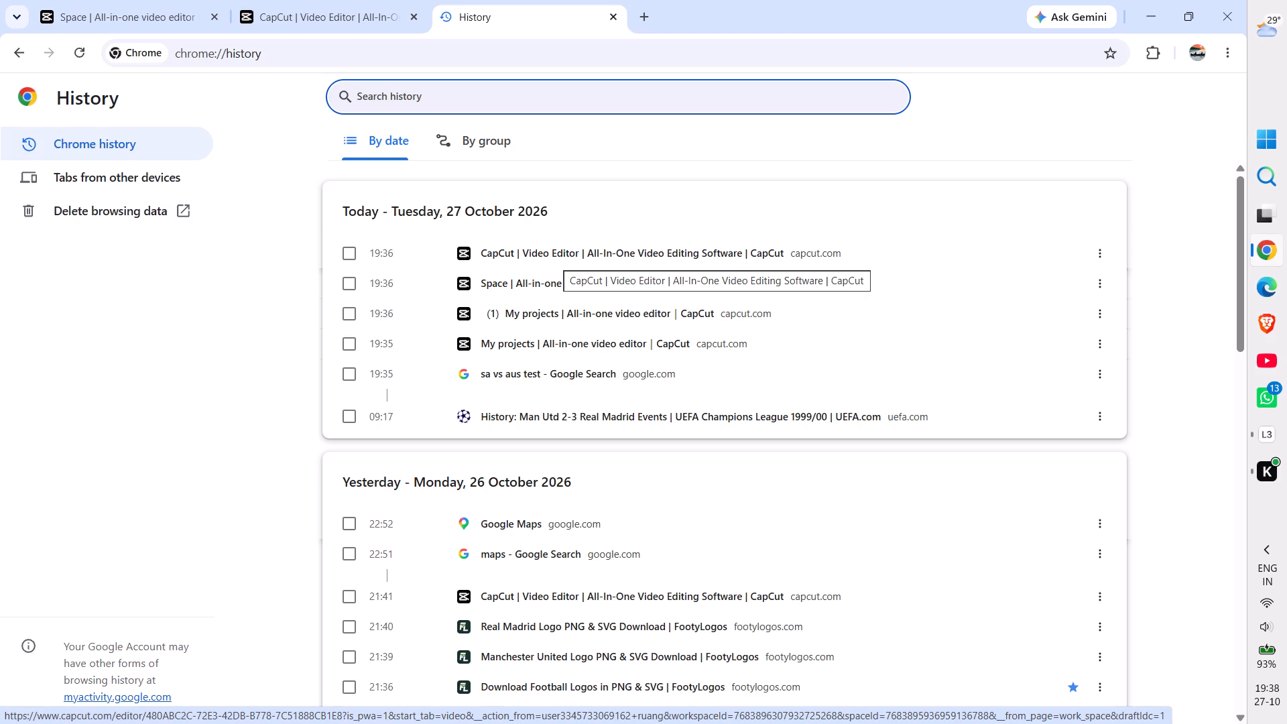
left_click(503, 422)
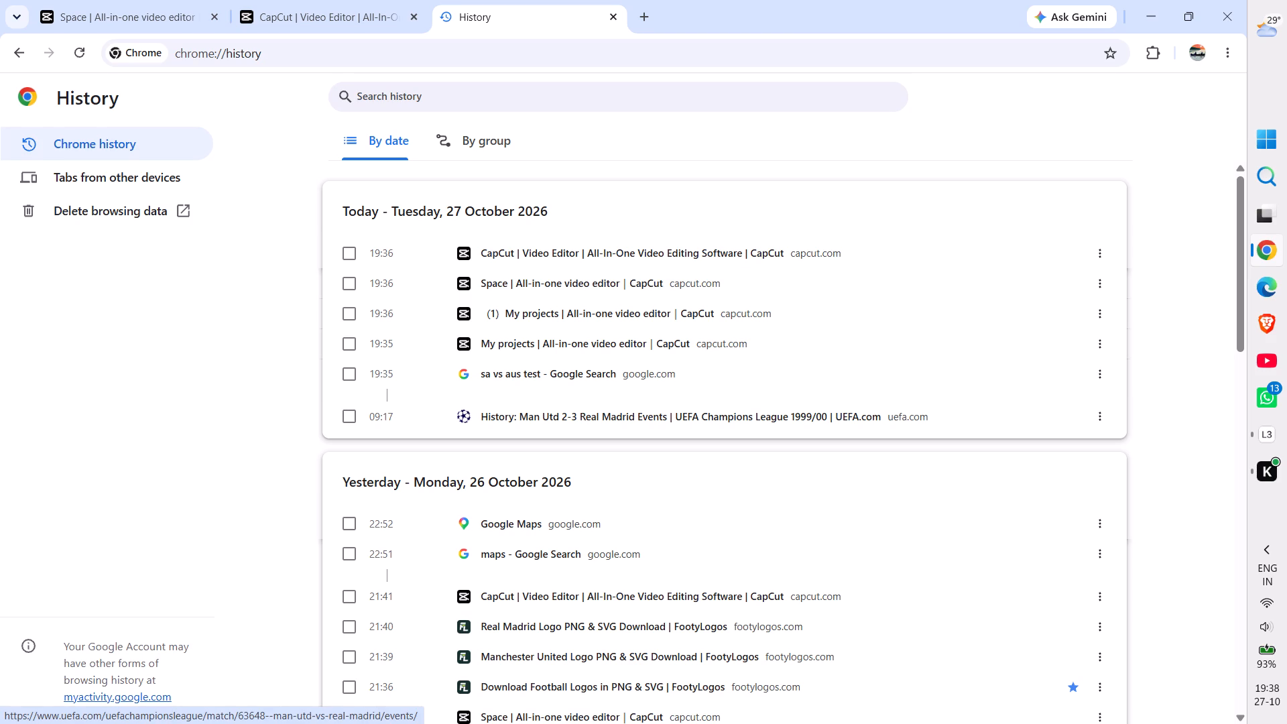
Return to the CapCut project, play the video from around the change to the 0 - 1 score text, and pause at about 00:44.
left_click(314, 1)
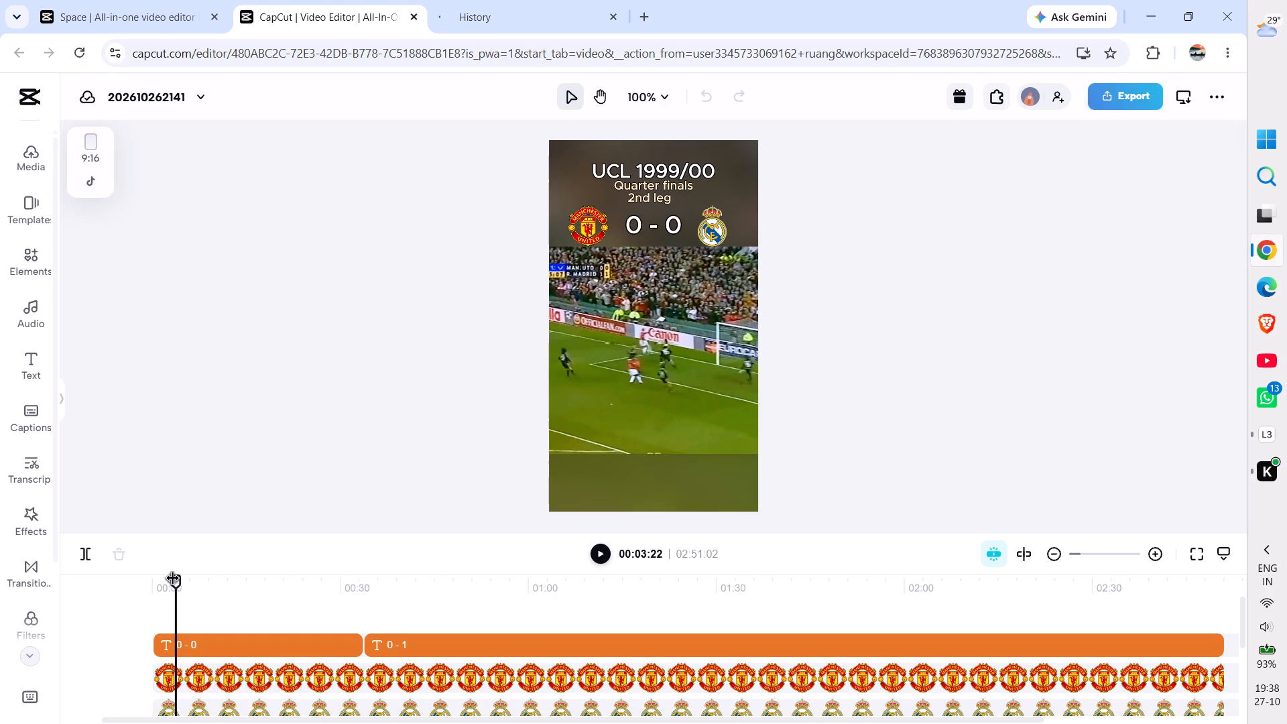
left_click_drag(173, 580, 369, 593)
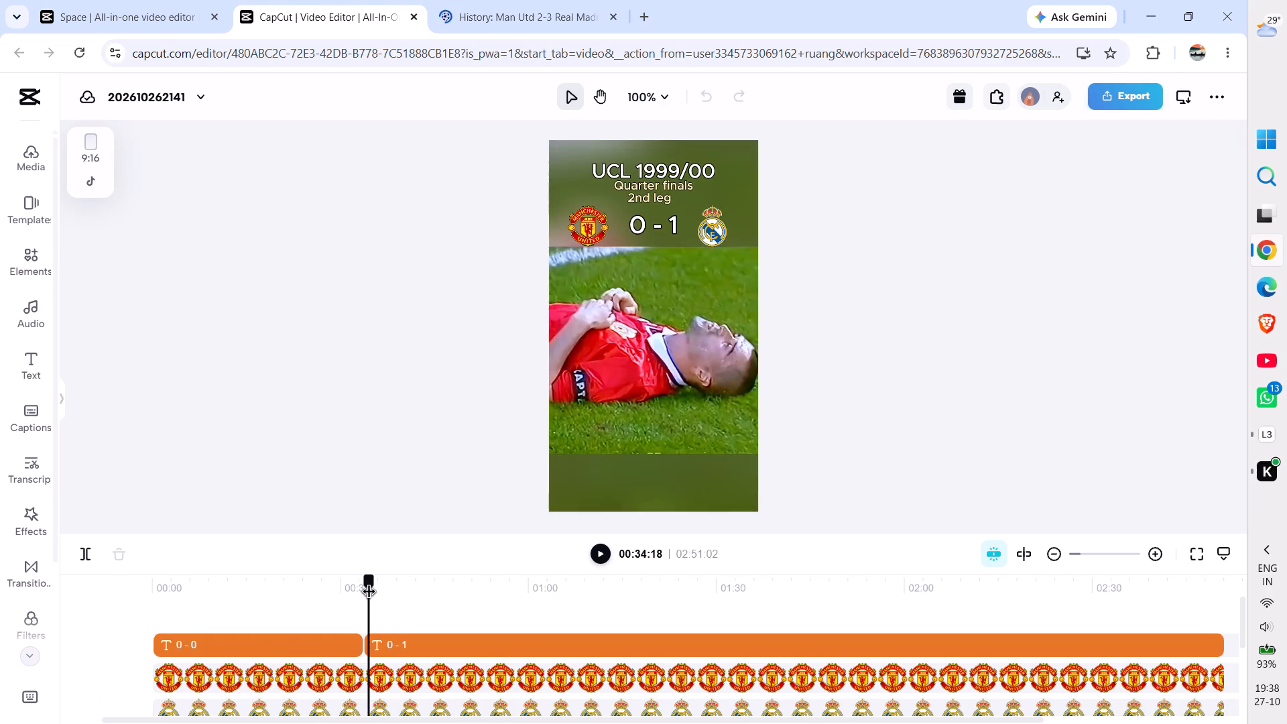
left_click_drag(369, 593, 362, 593)
key("space")
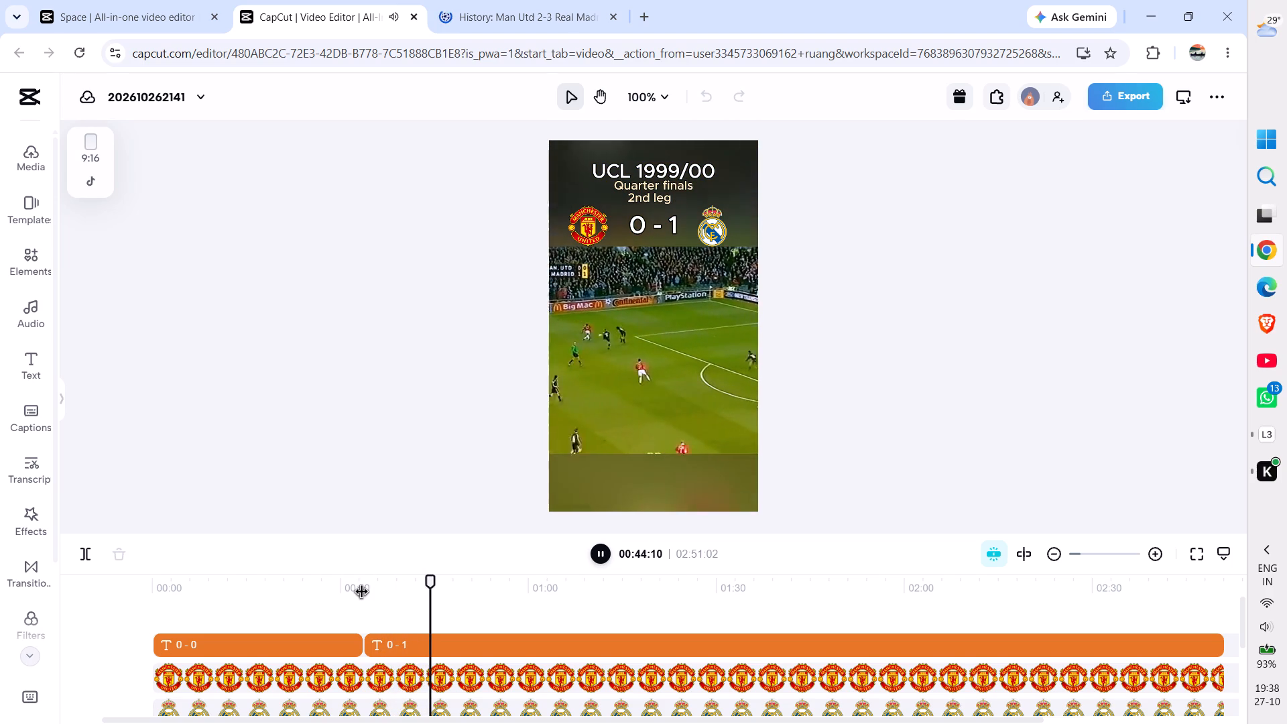
key("space")
Check the recording status in Loggy3 and return to the CapCut editor in Chrome.
left_click(1258, 424)
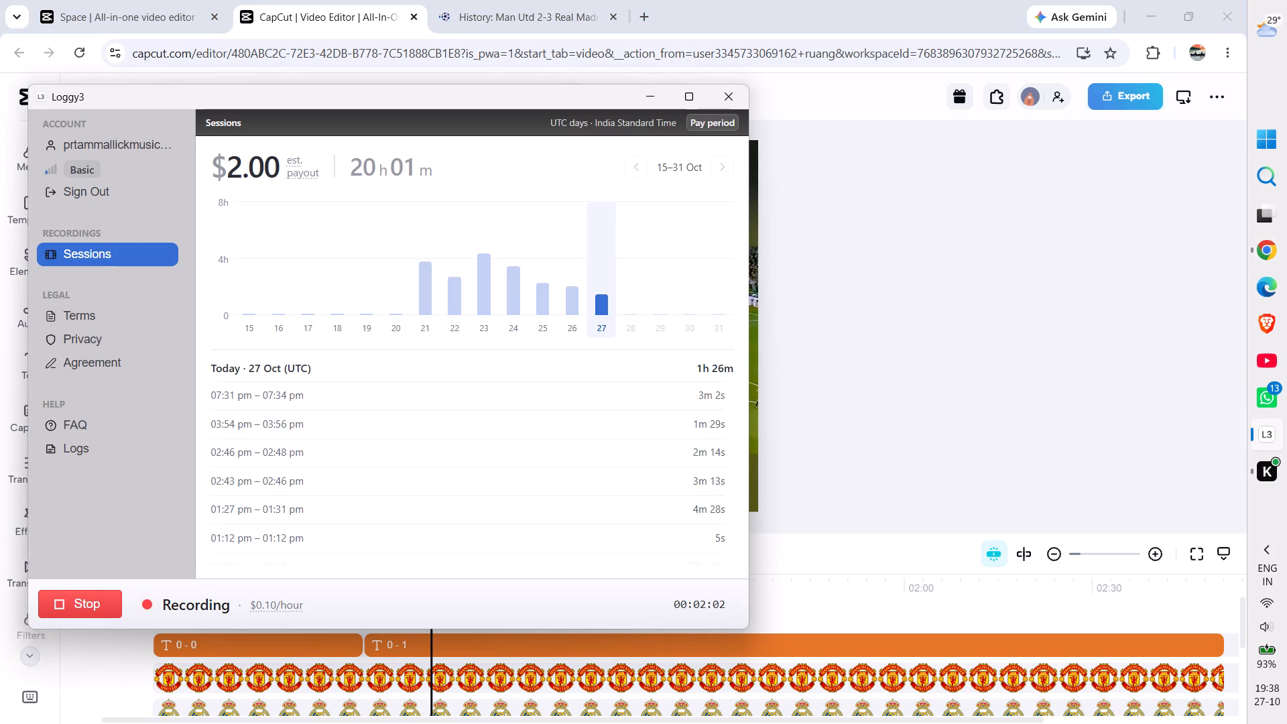
left_click(1266, 433)
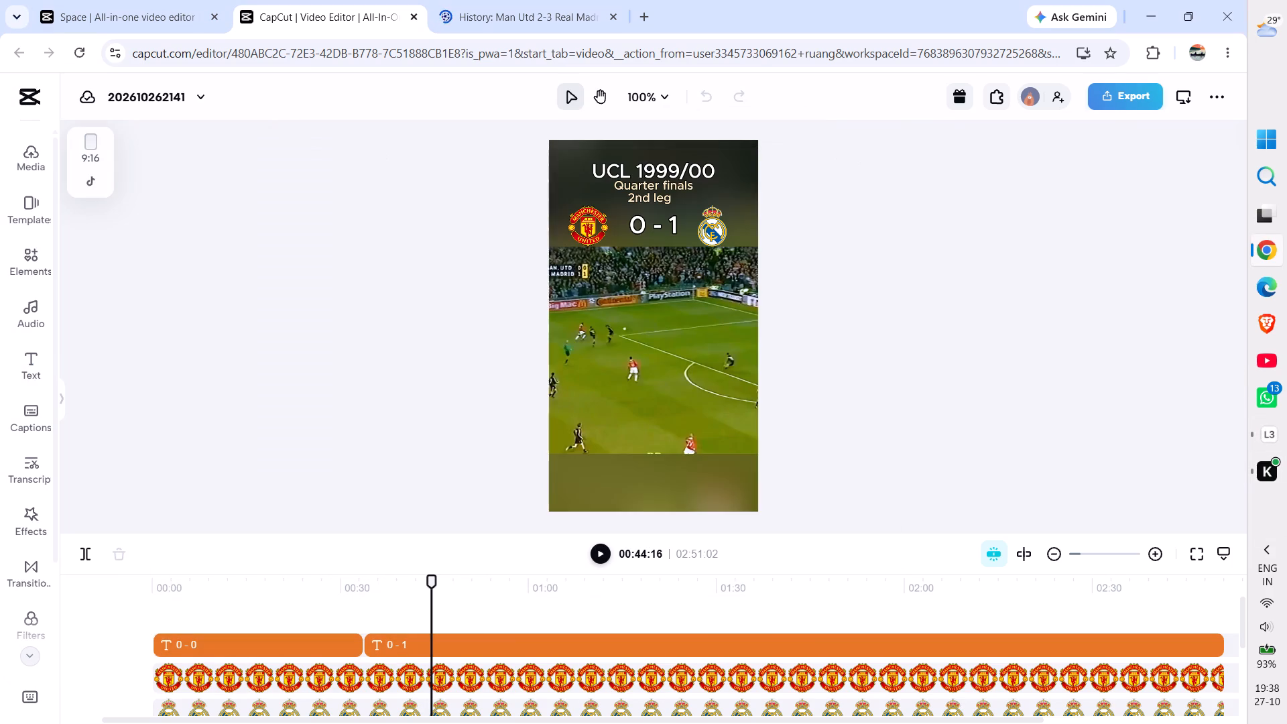
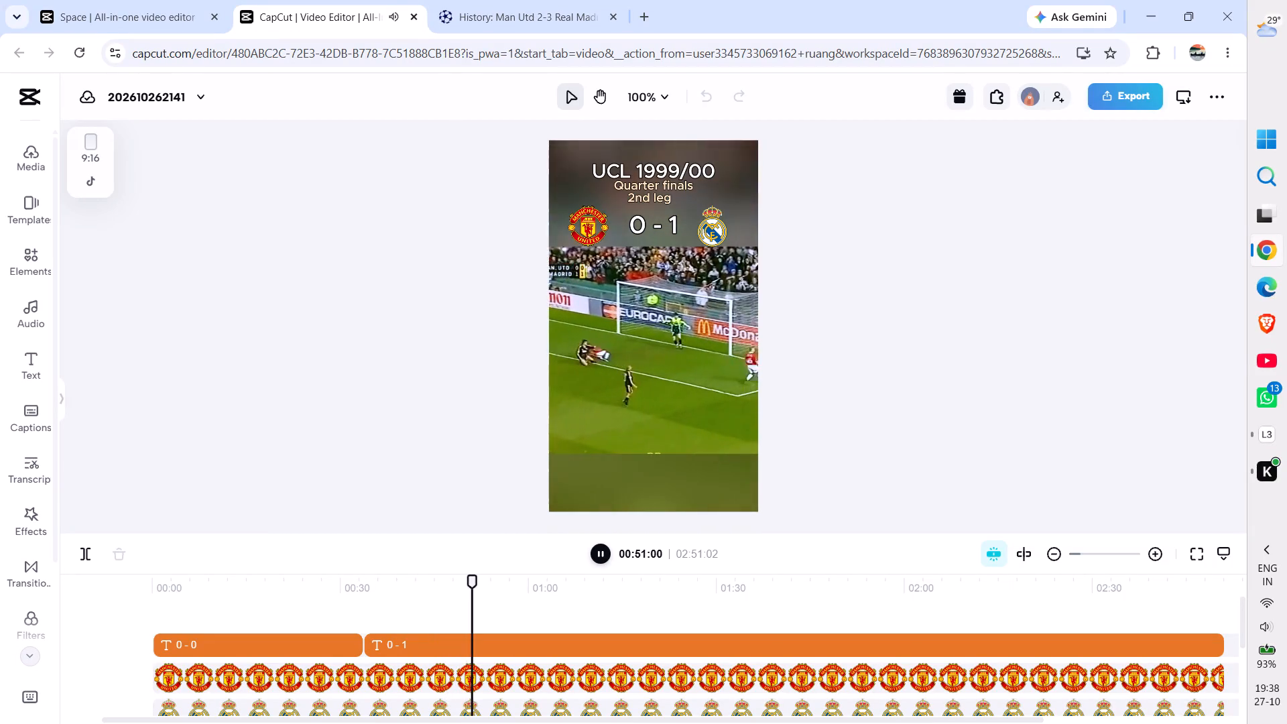
Review the match footage under the 0 - 1 score from about 00:51, pausing at about 00:52 before resuming playback.
key("space")
key("space")
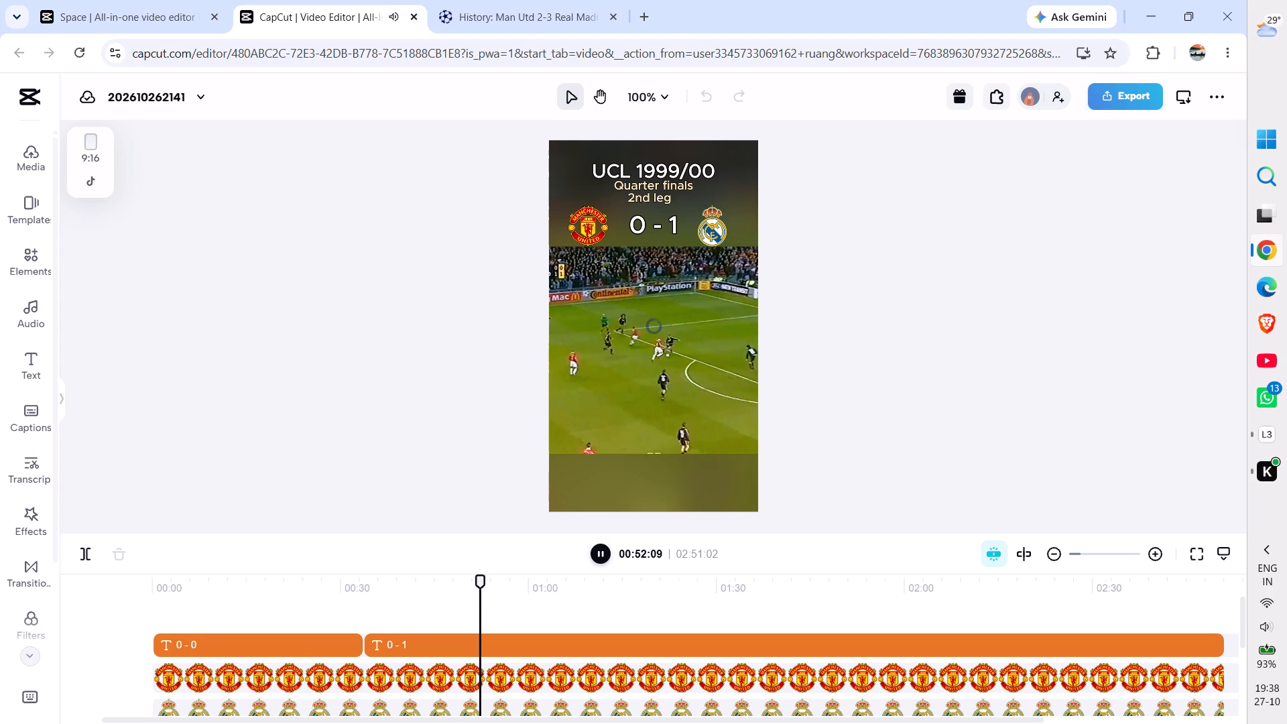
key("space")
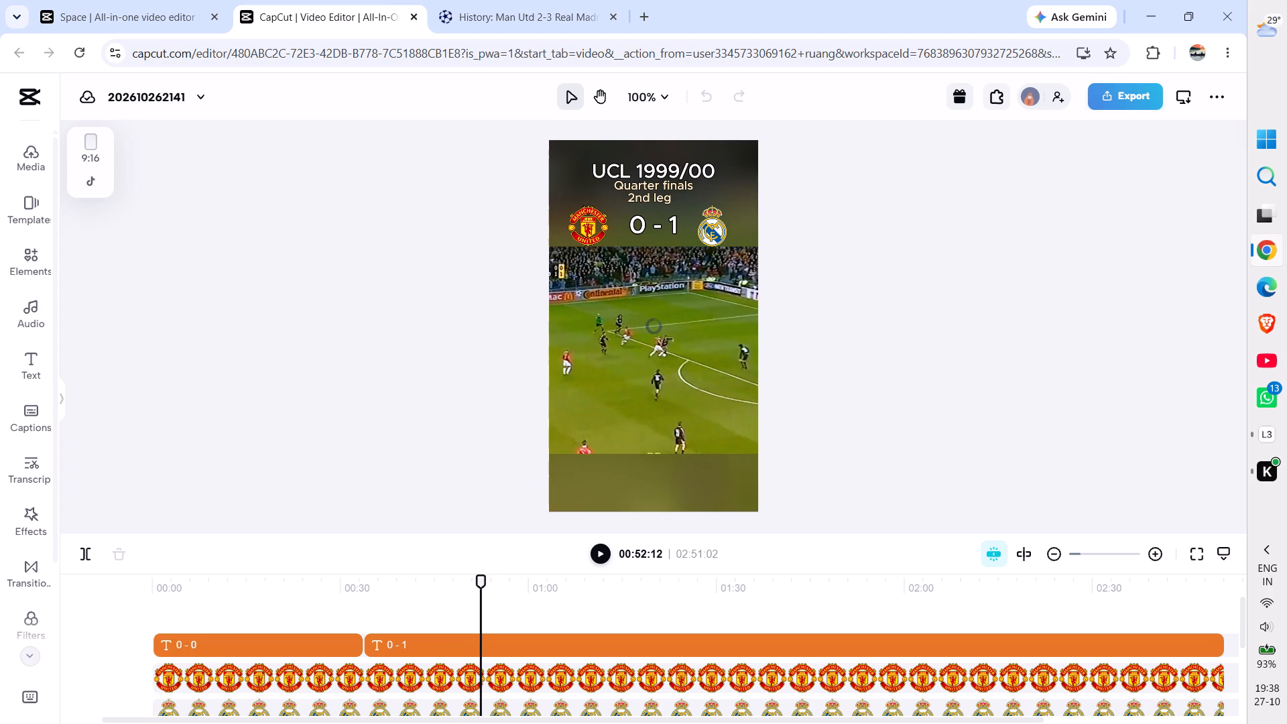
key("space")
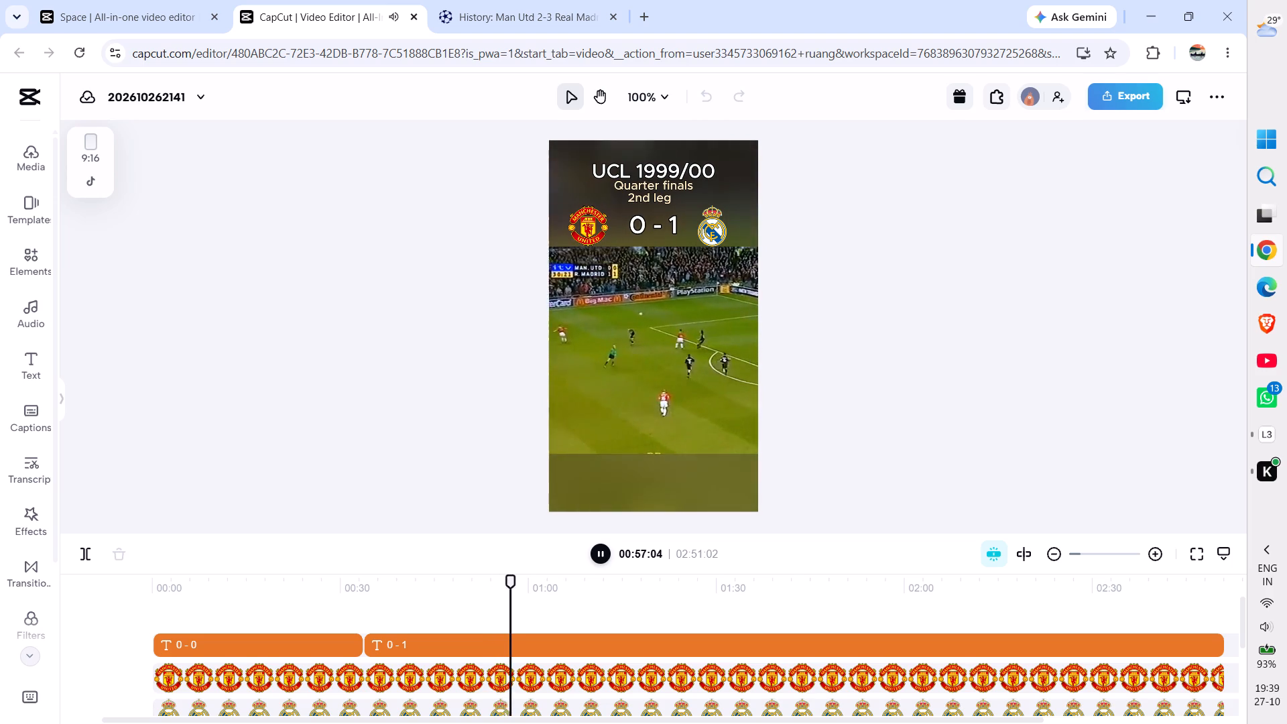
Review the match footage under the 0 - 1 score from about 00:57, pausing at intervals and stopping at about 01:02.
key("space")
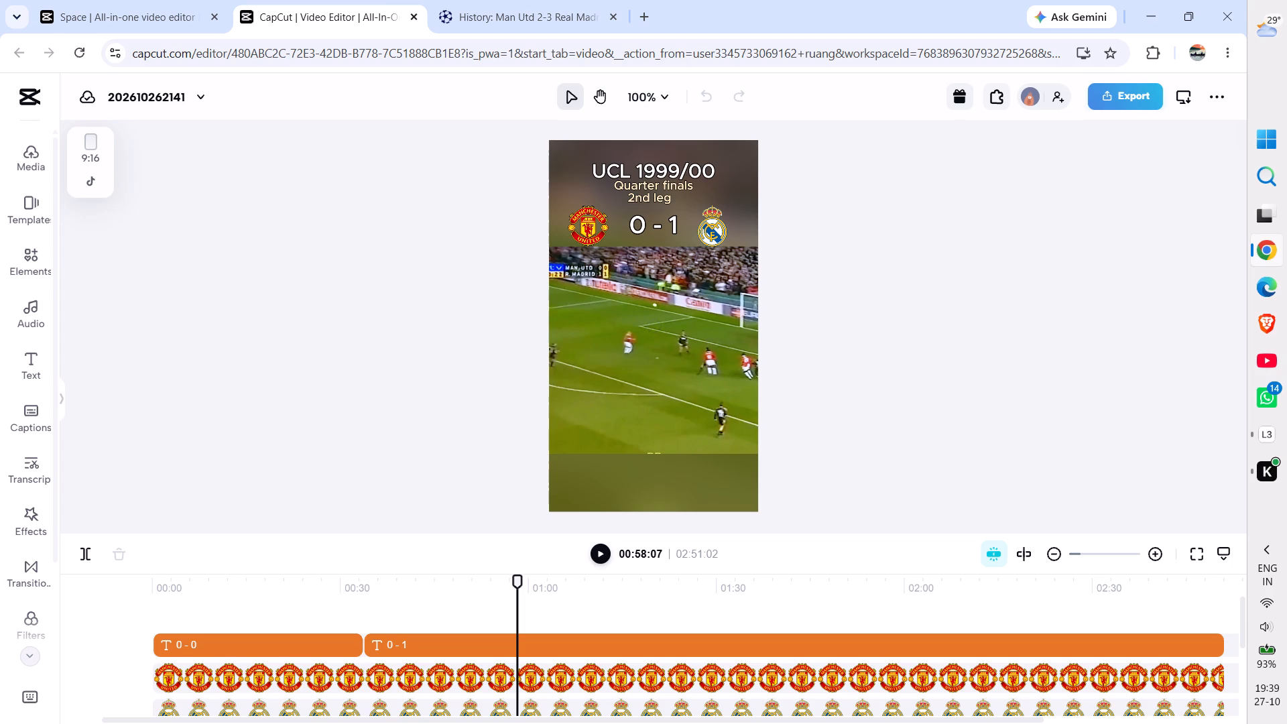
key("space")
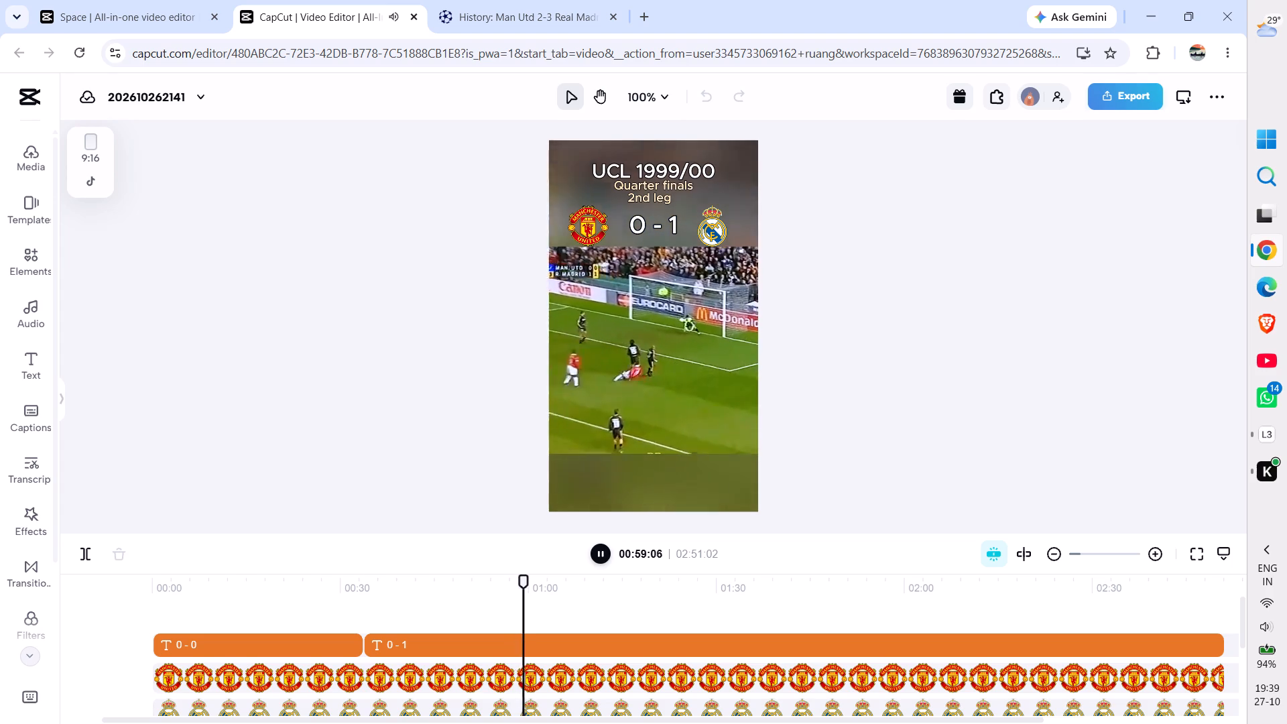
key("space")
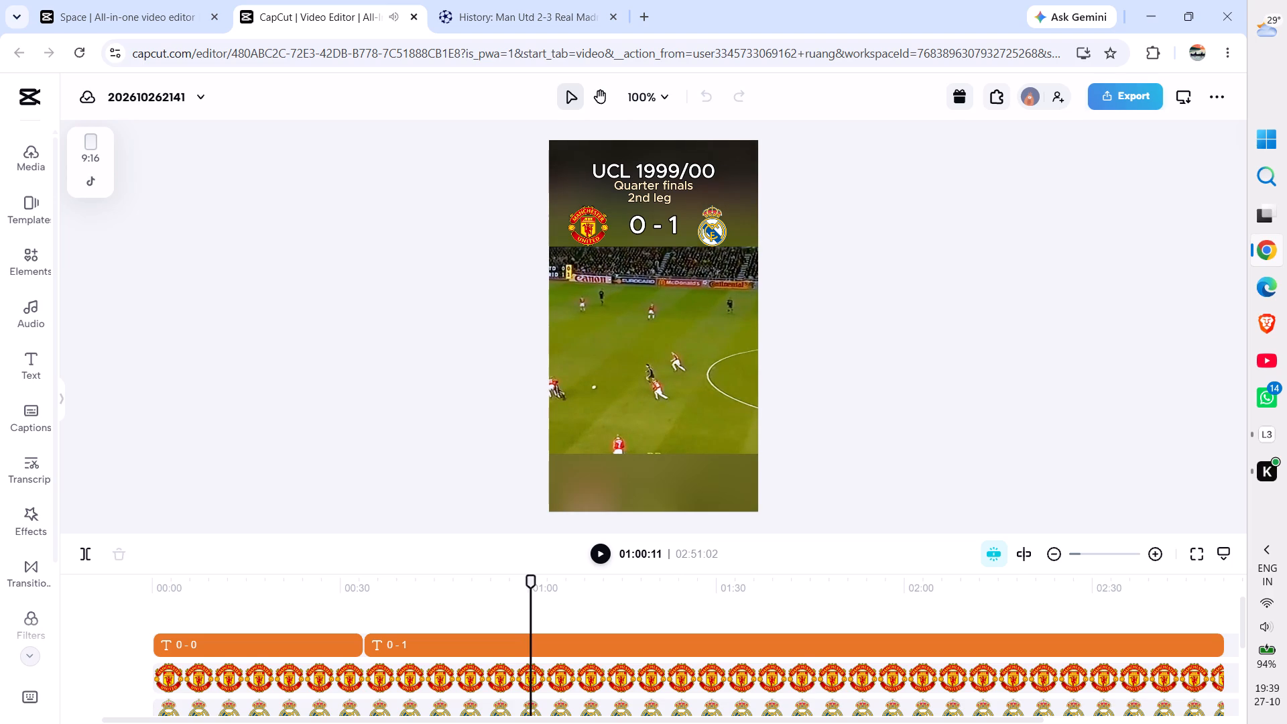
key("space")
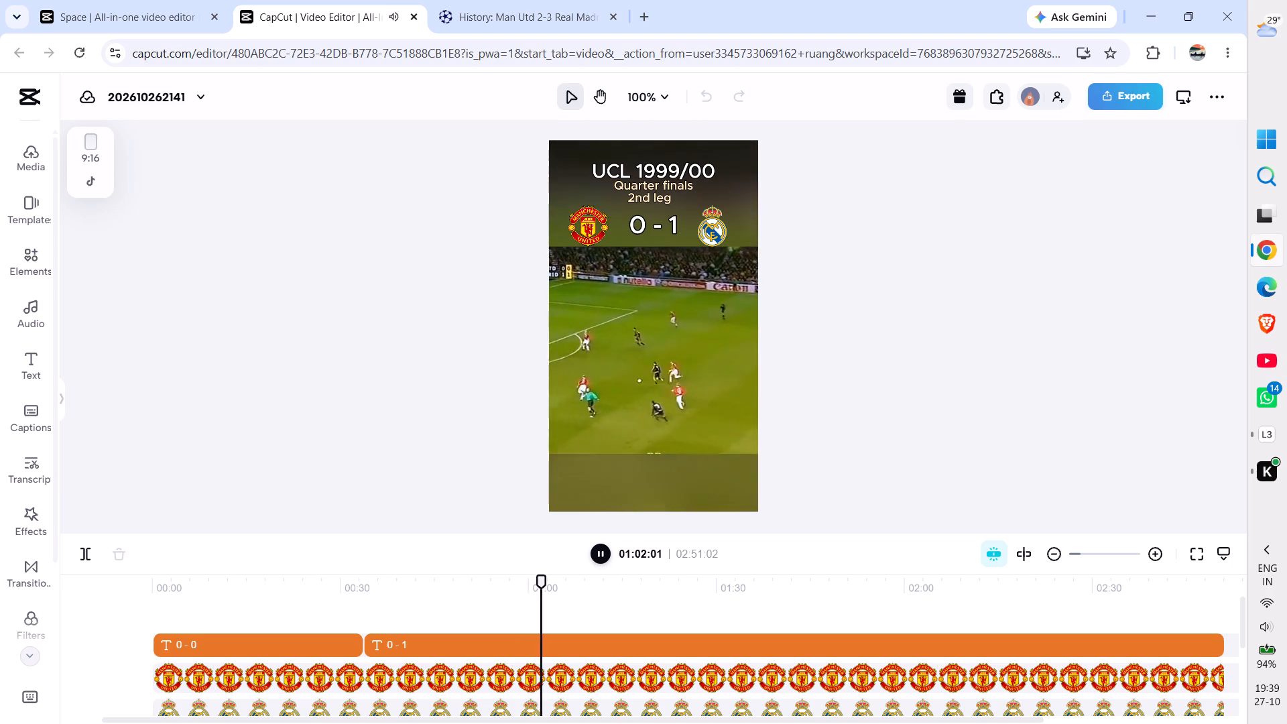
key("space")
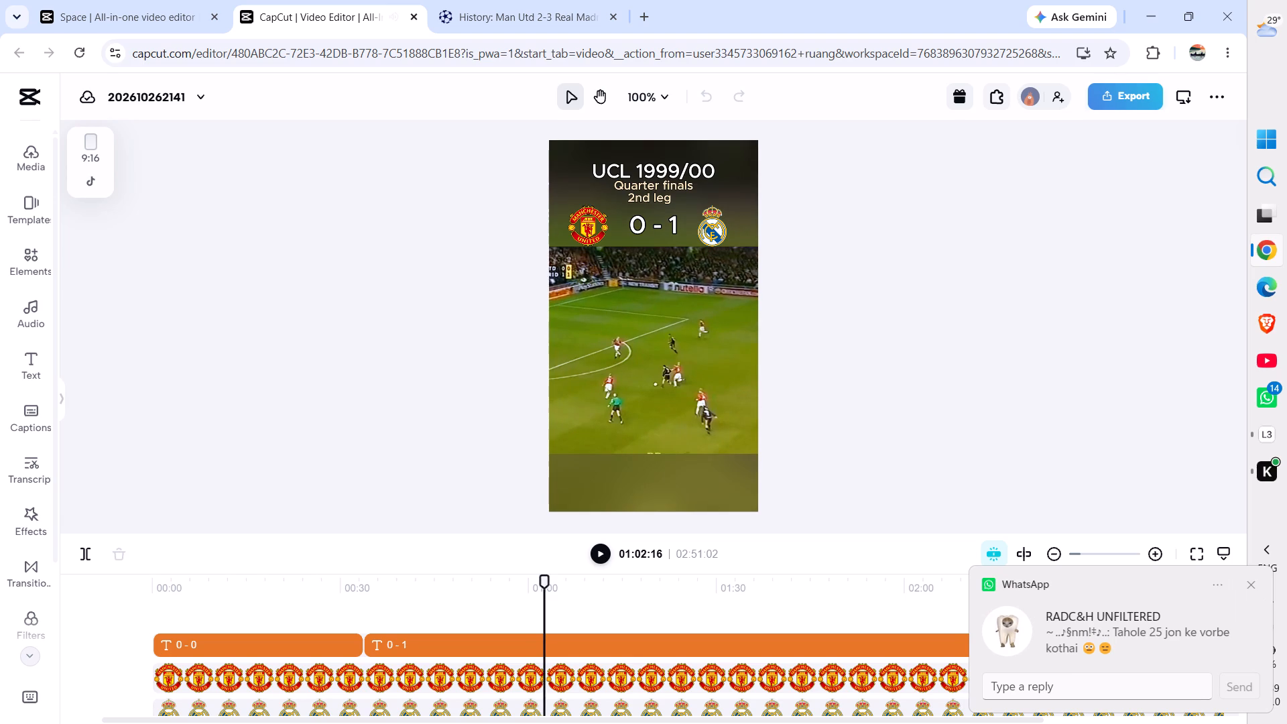
Open the incoming WhatsApp group message from its notification.
left_click(1109, 621)
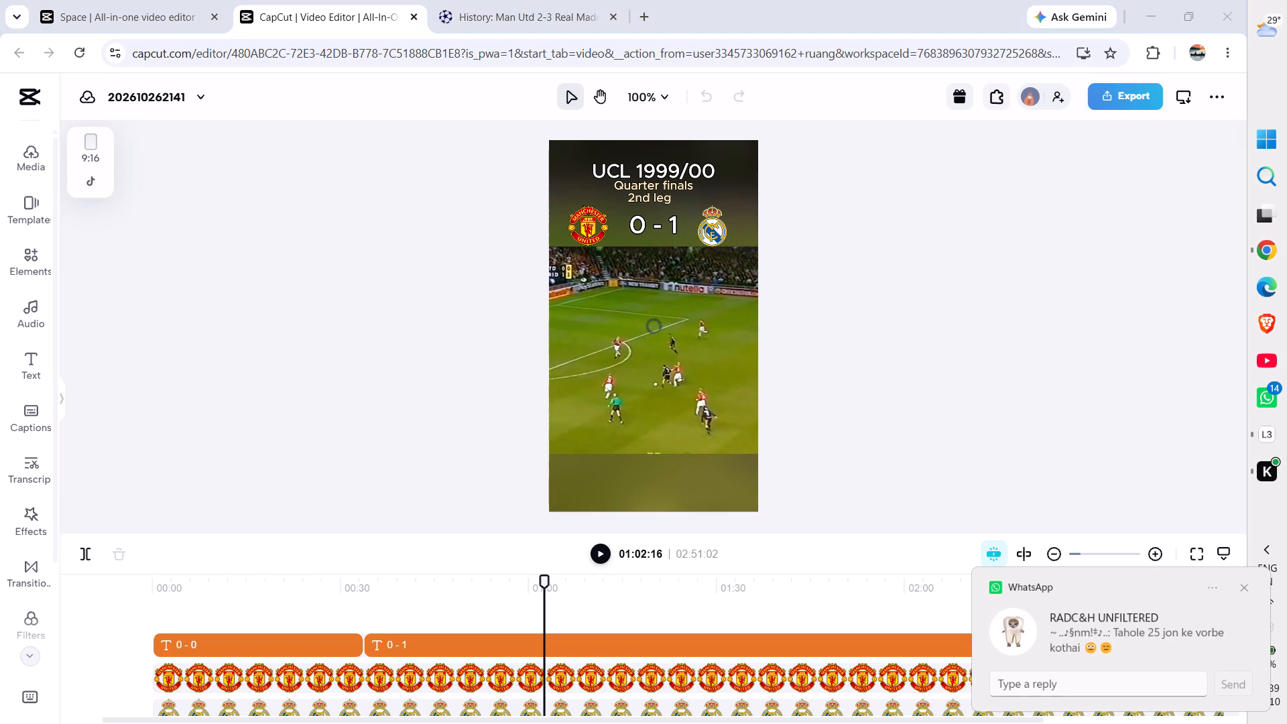
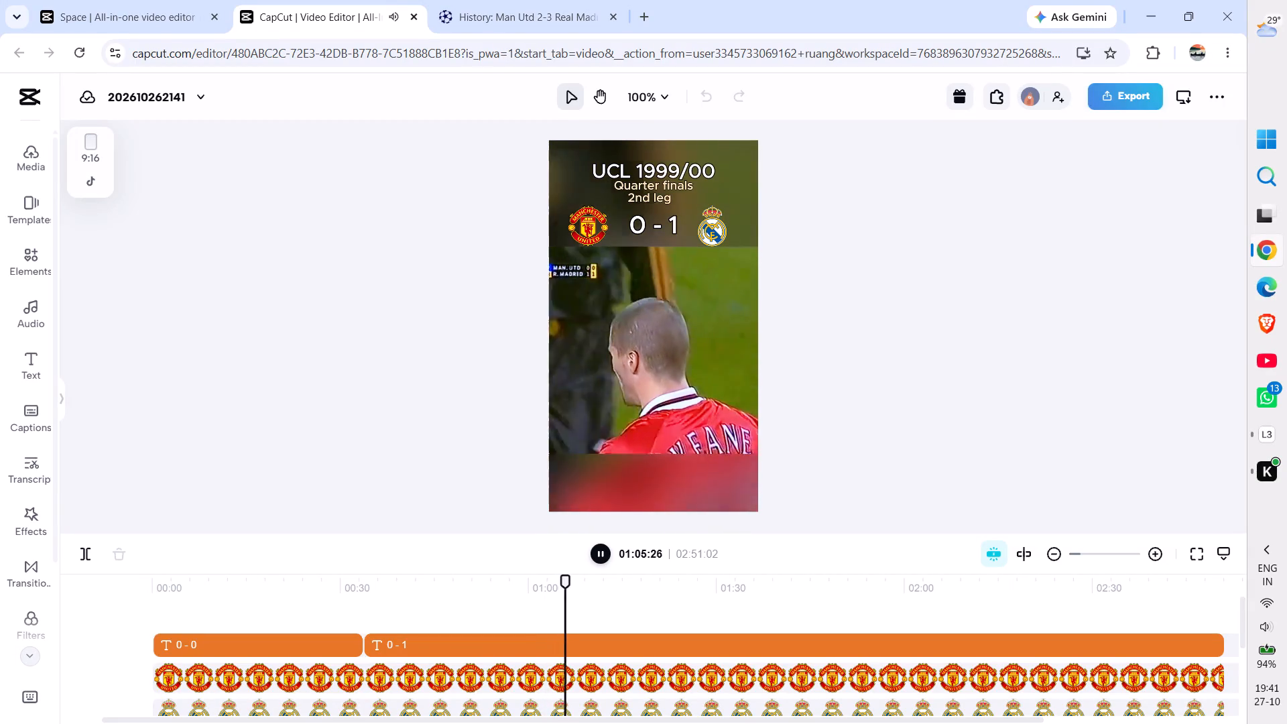
Review the match footage under the 0 - 1 score, pausing at about 01:06 and 01:09 before resuming playback.
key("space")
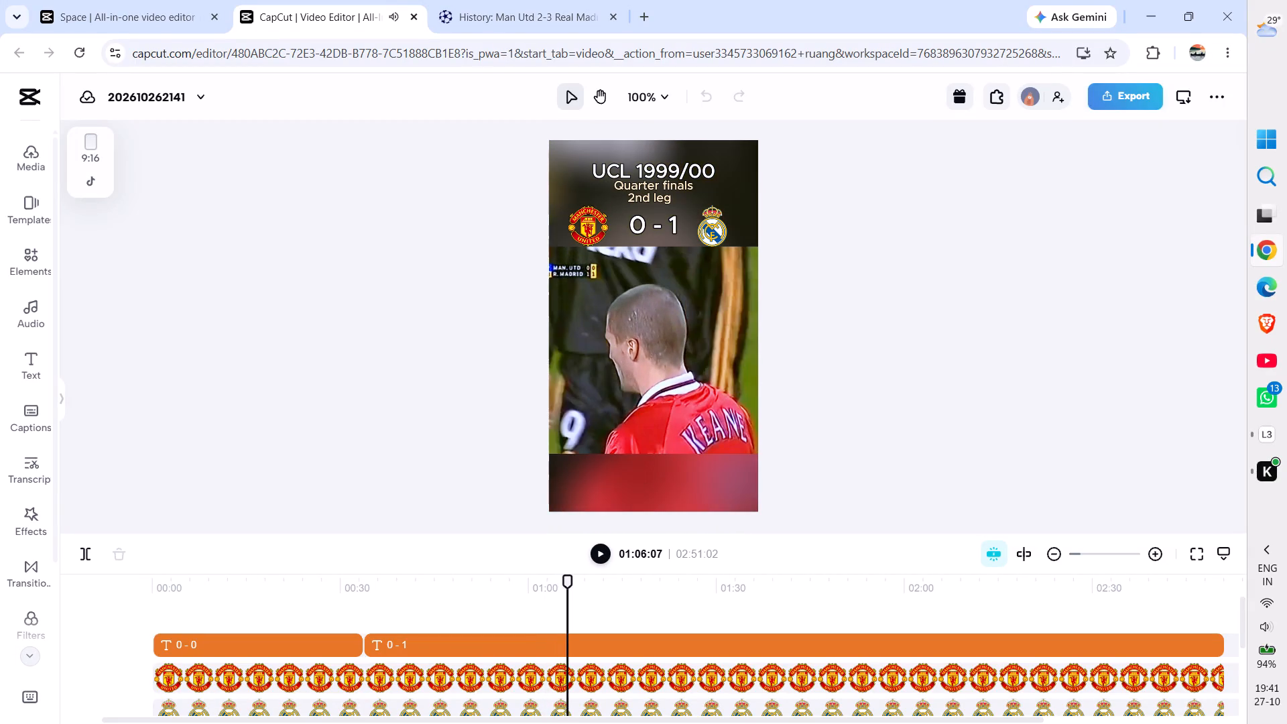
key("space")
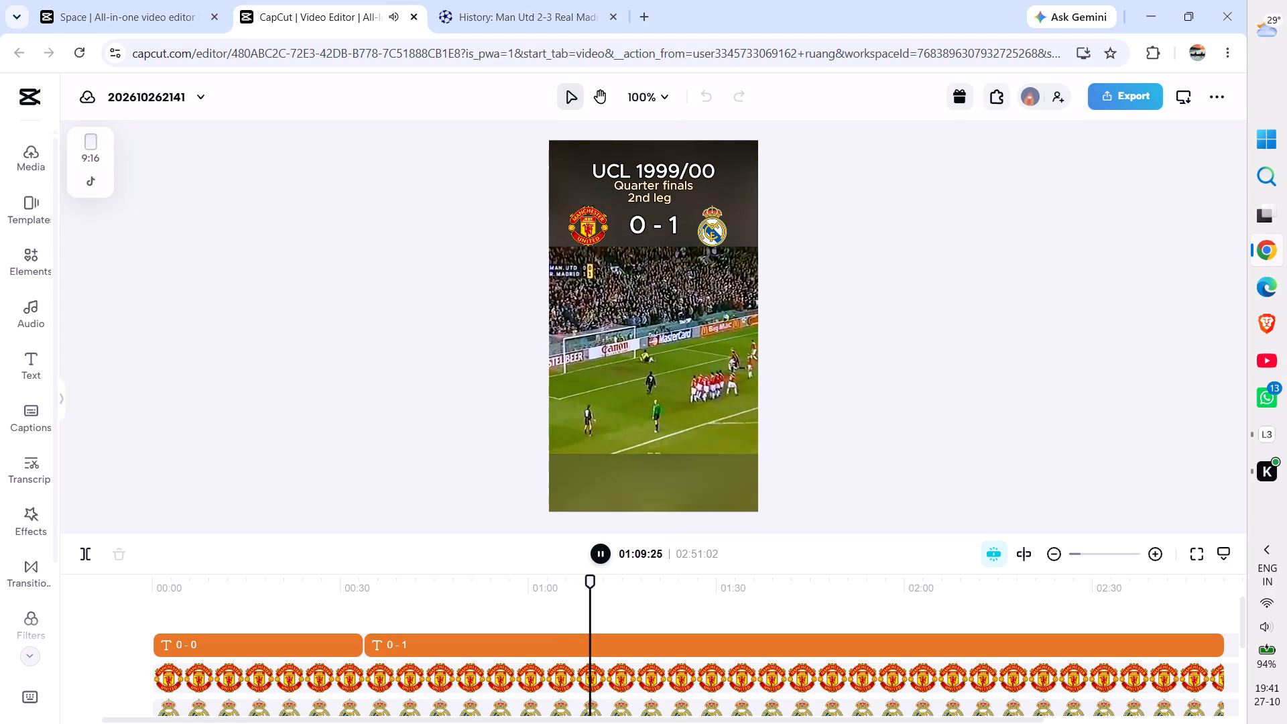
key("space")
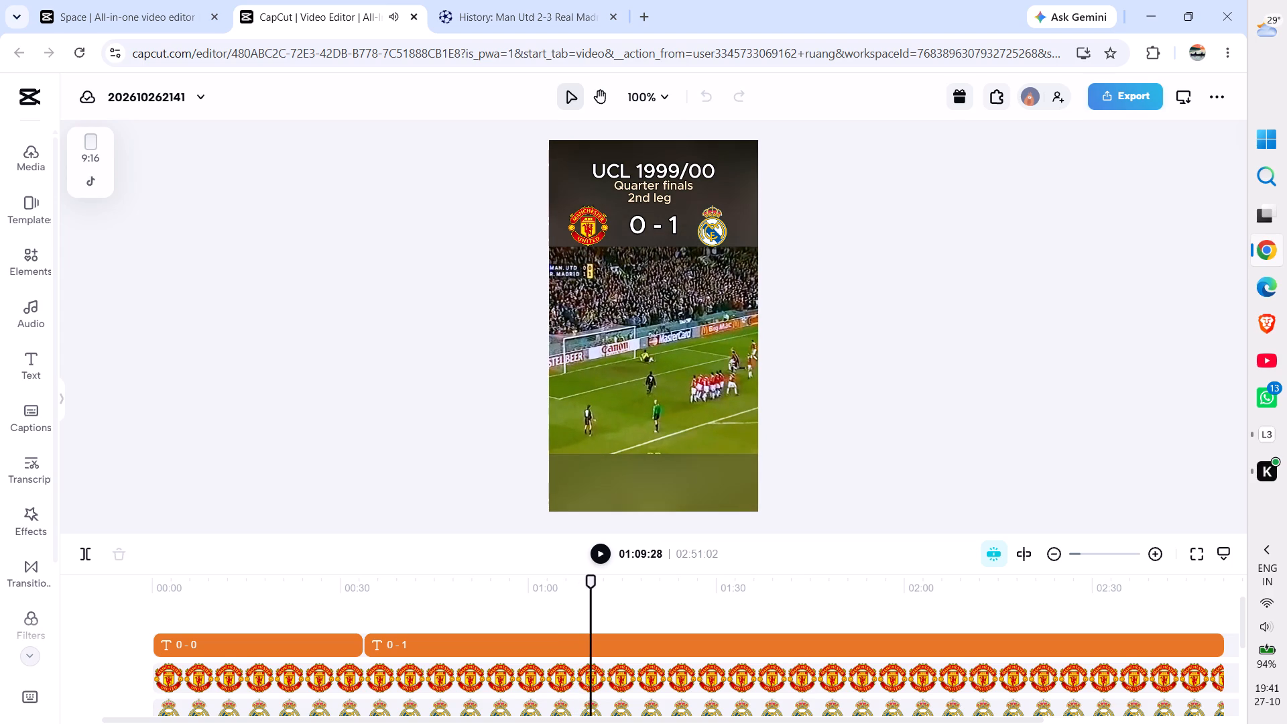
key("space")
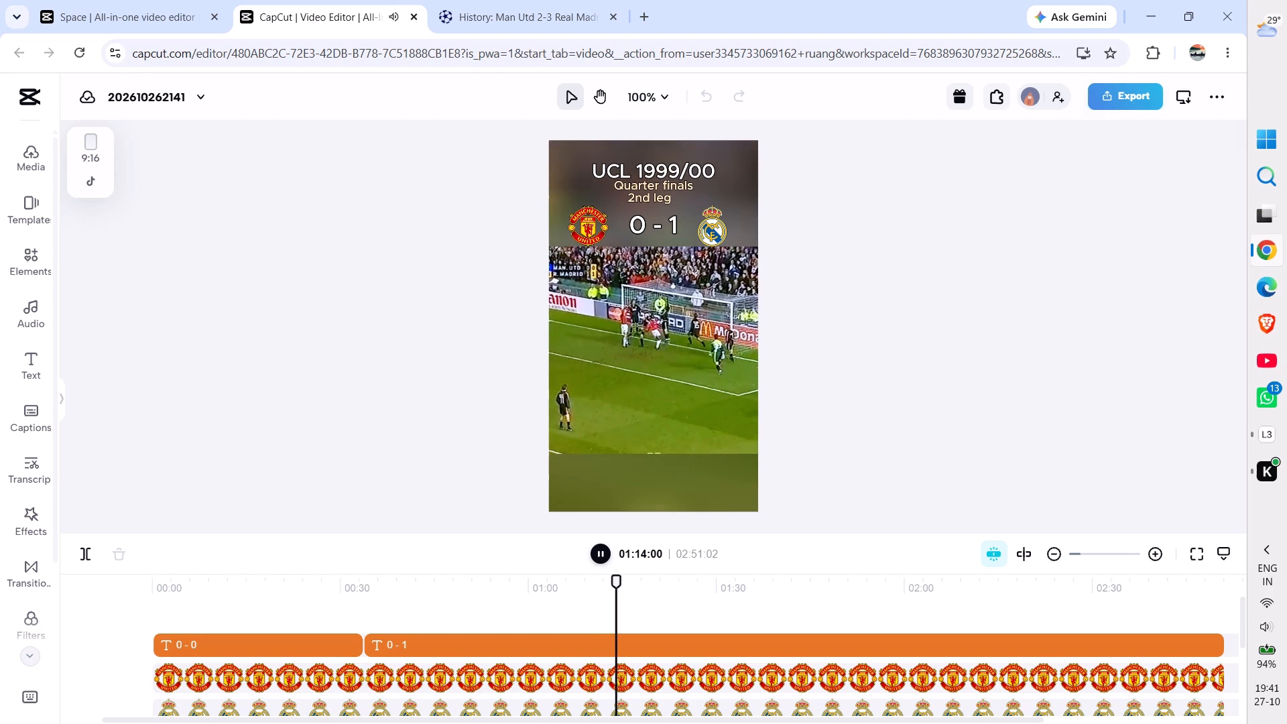
Pause the match playback at about 01:14, on the goalmouth action under the 0 - 1 score.
key("space")
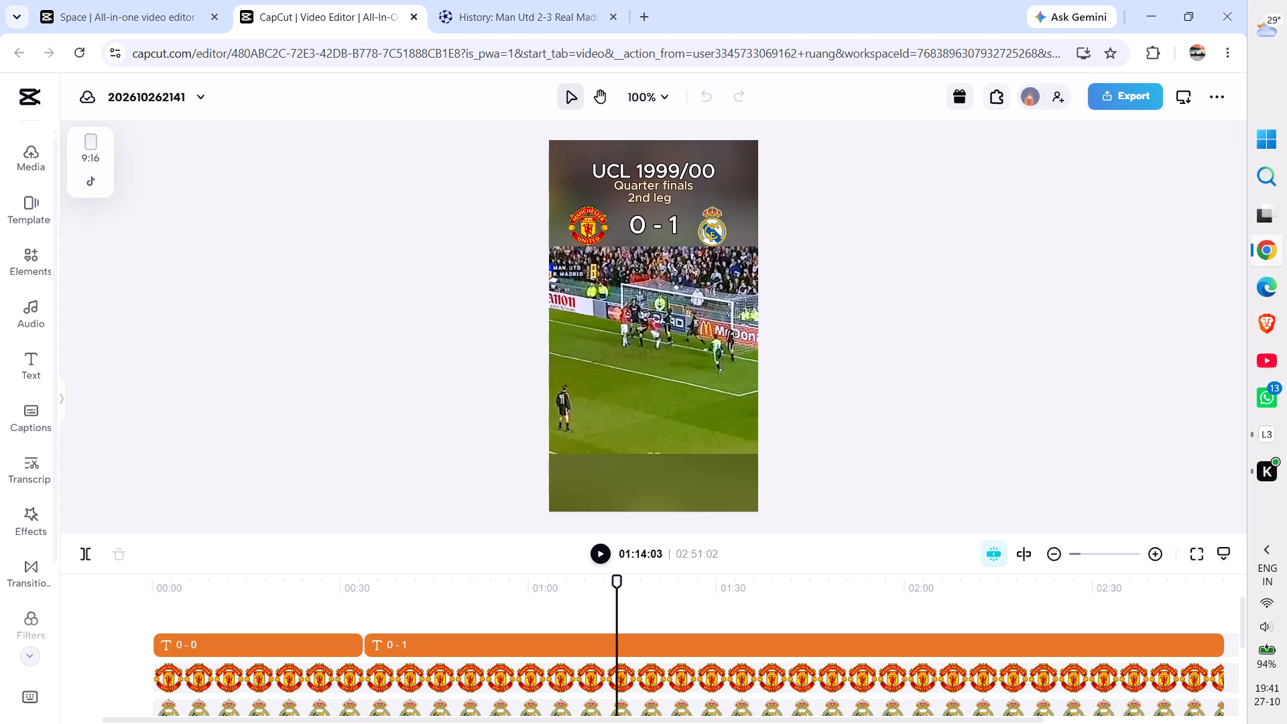
Review the match footage under the 0 - 1 score from about 01:14, pausing at about 01:20.
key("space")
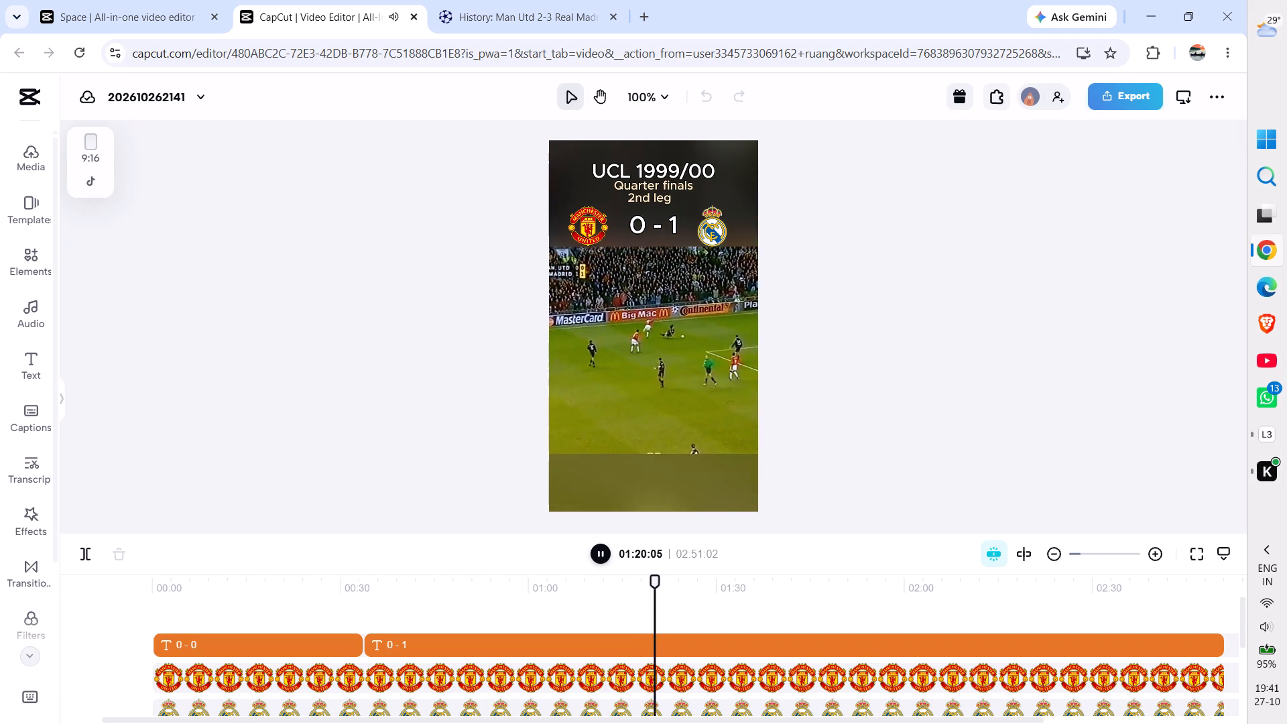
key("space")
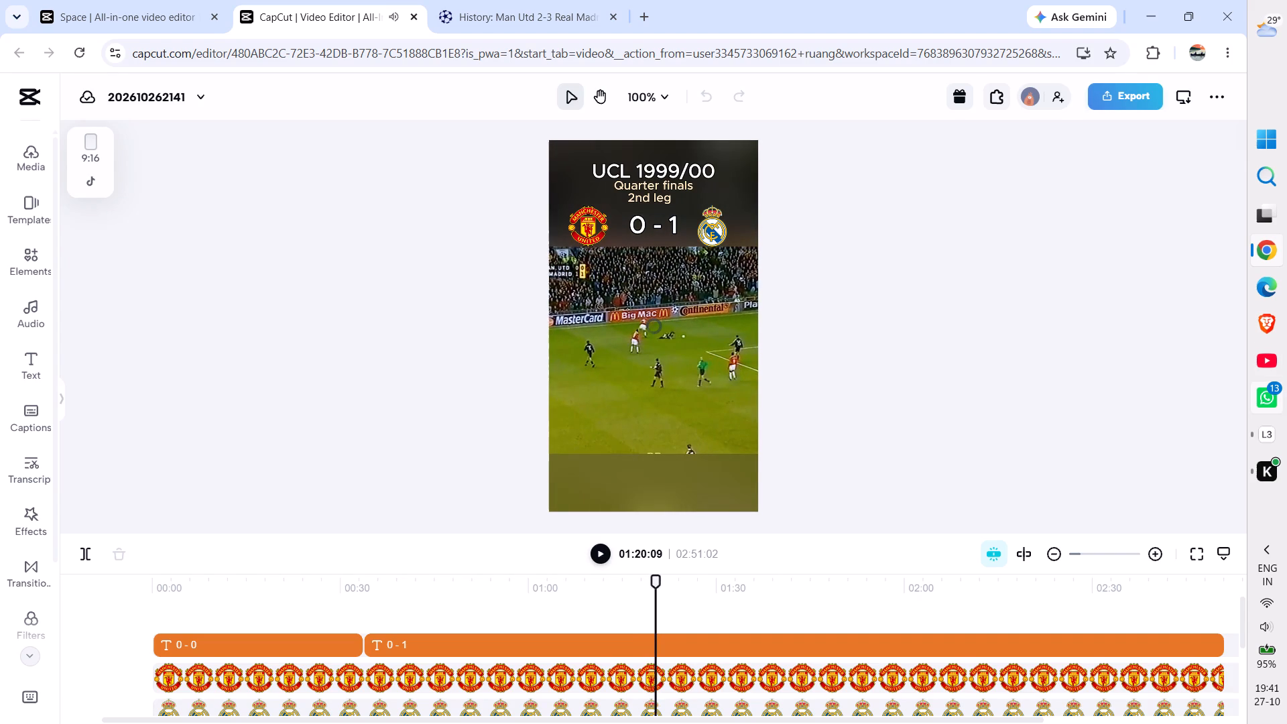
Show the hidden background apps in the Windows system tray.
left_click(1268, 548)
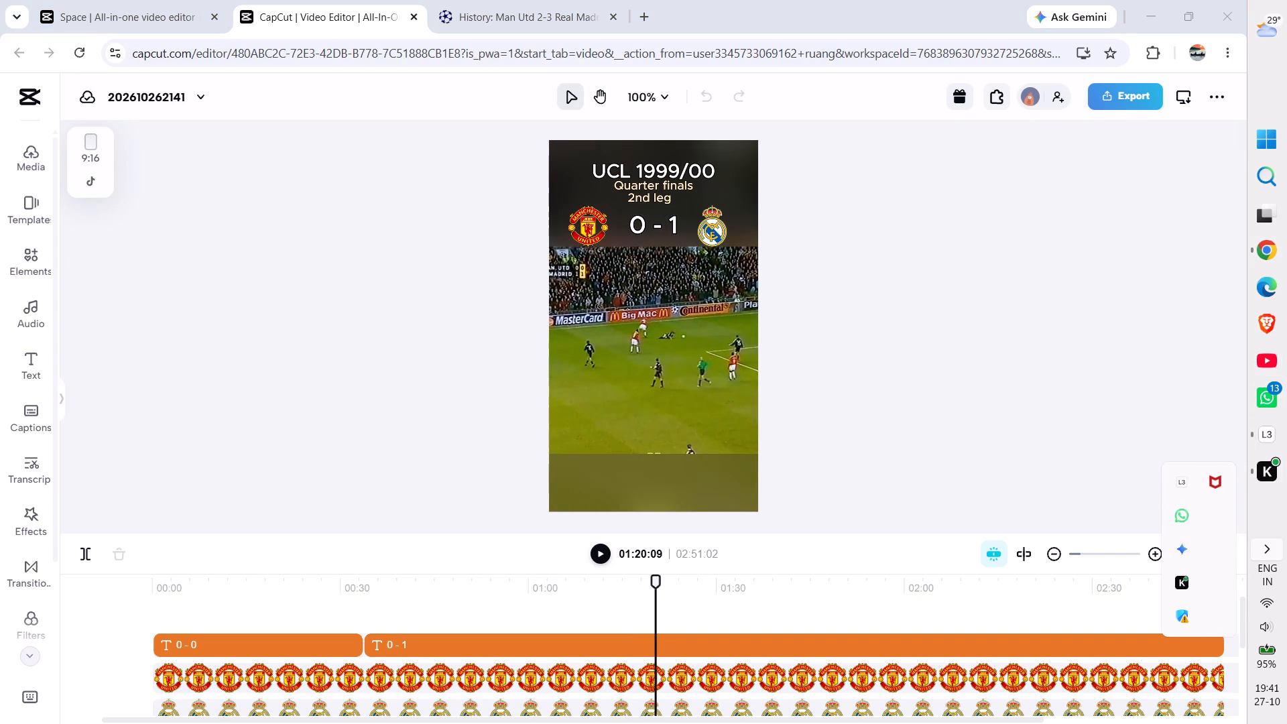
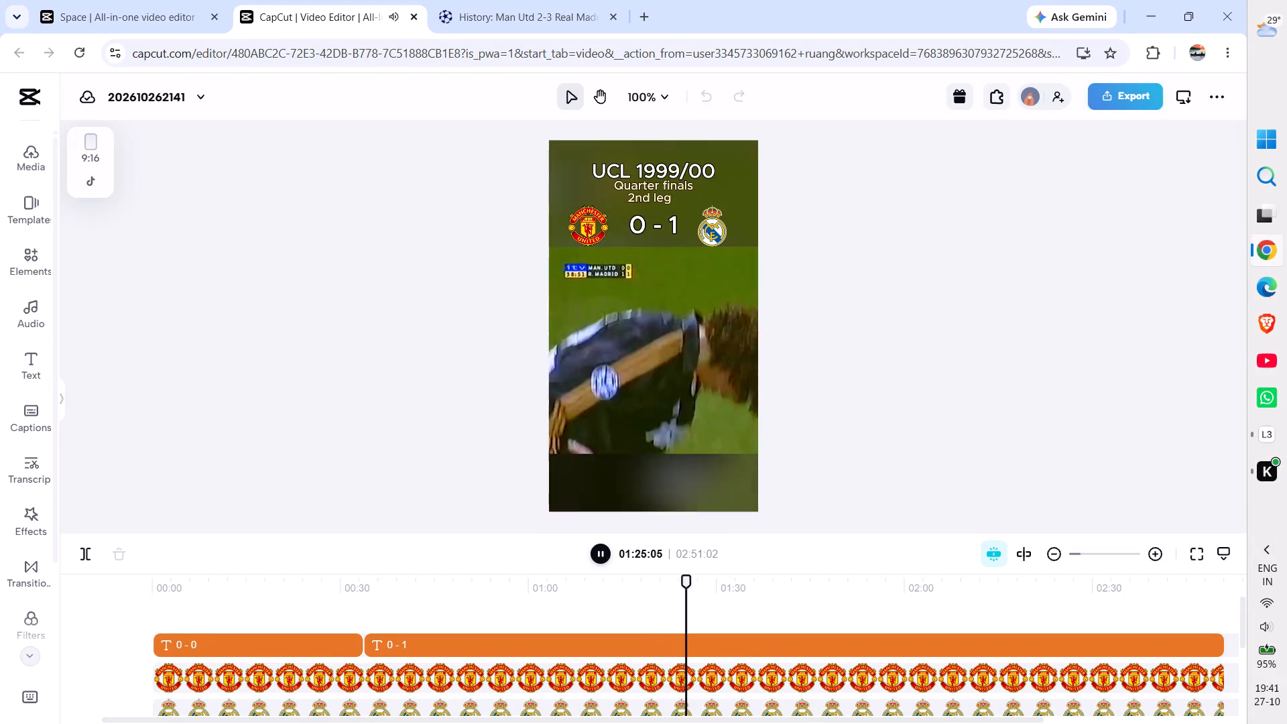
Pause the match footage at about 01:25 under the 0 - 1 score, and resume playback from there.
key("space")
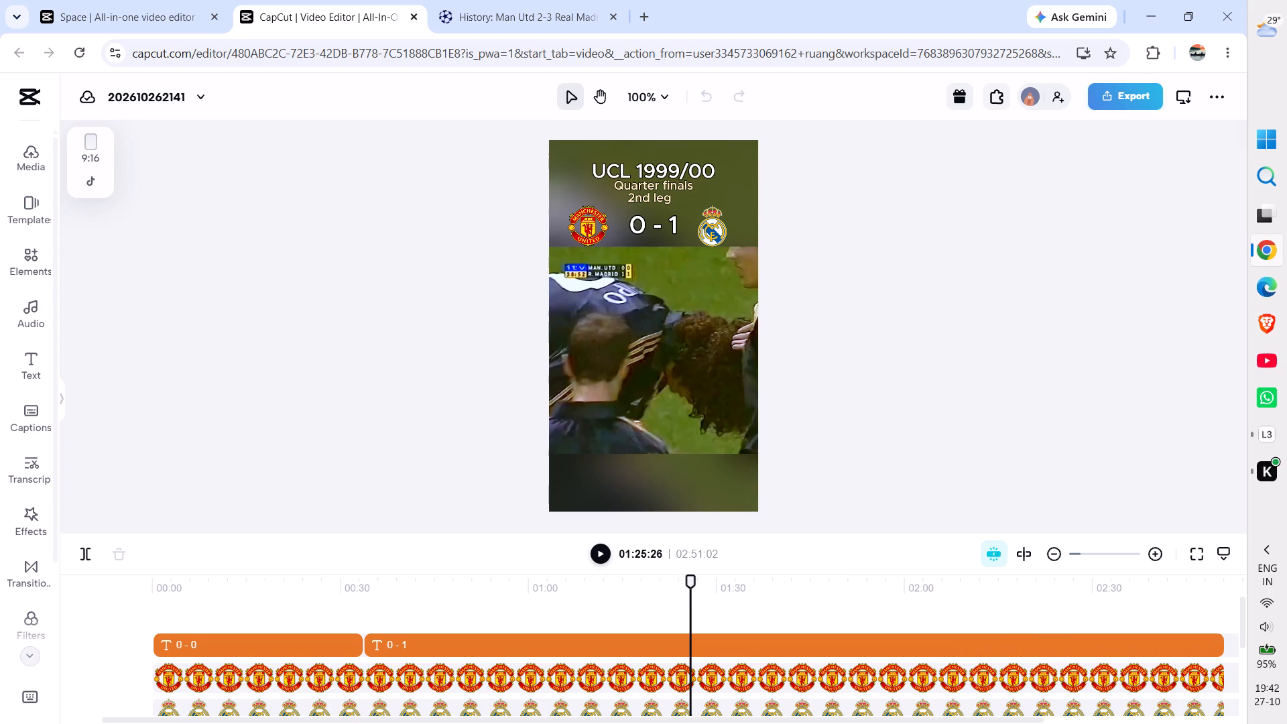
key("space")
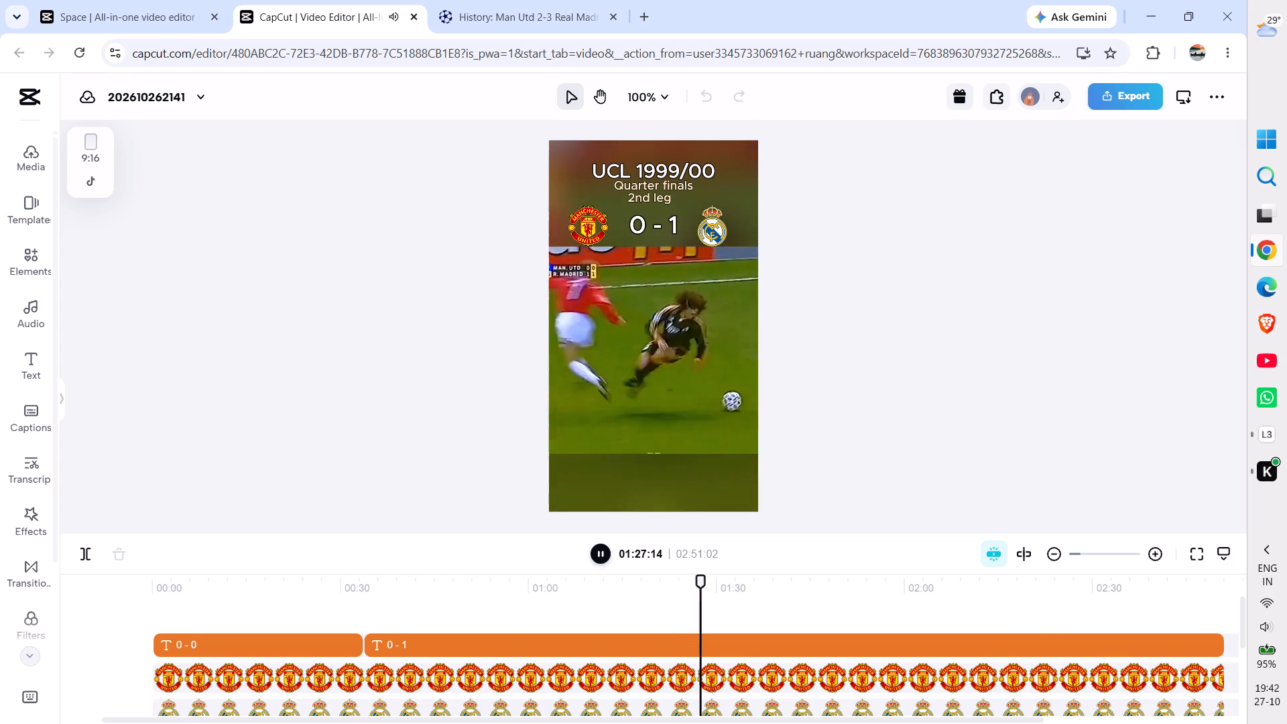
Review the match footage in short stretches from about 01:27, stopping playback at 01:35:05.
key("space")
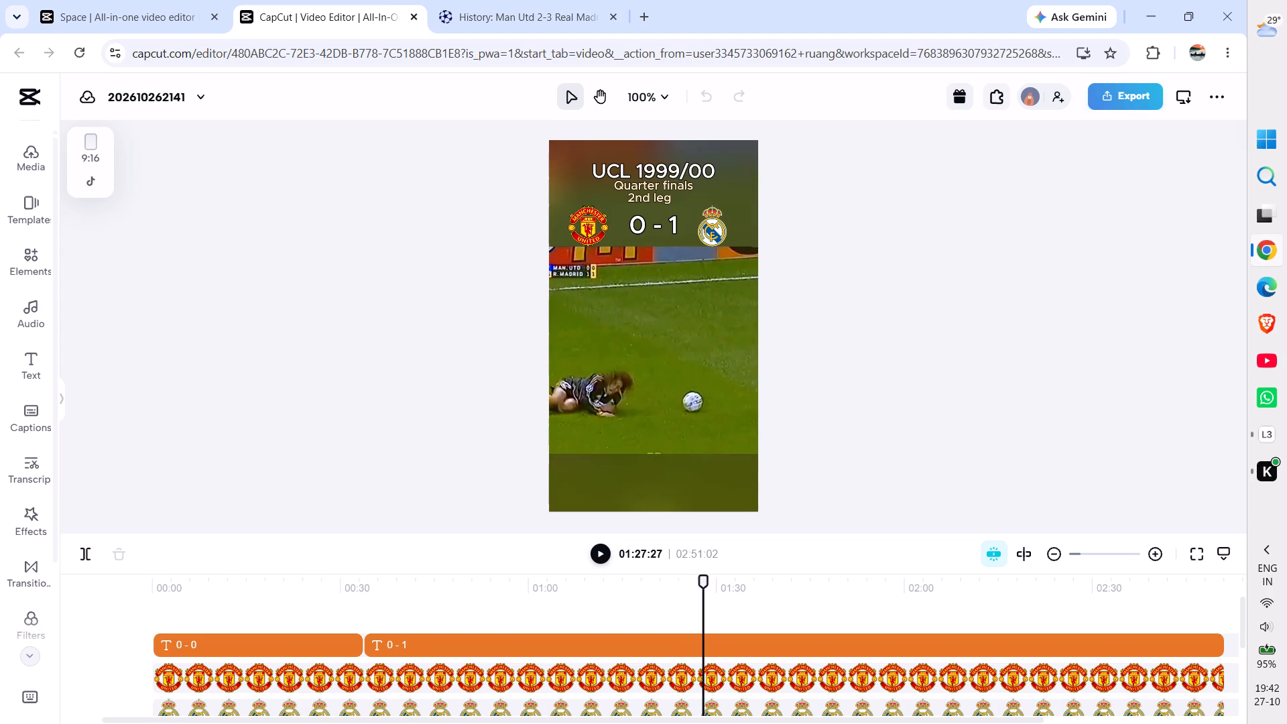
key("space")
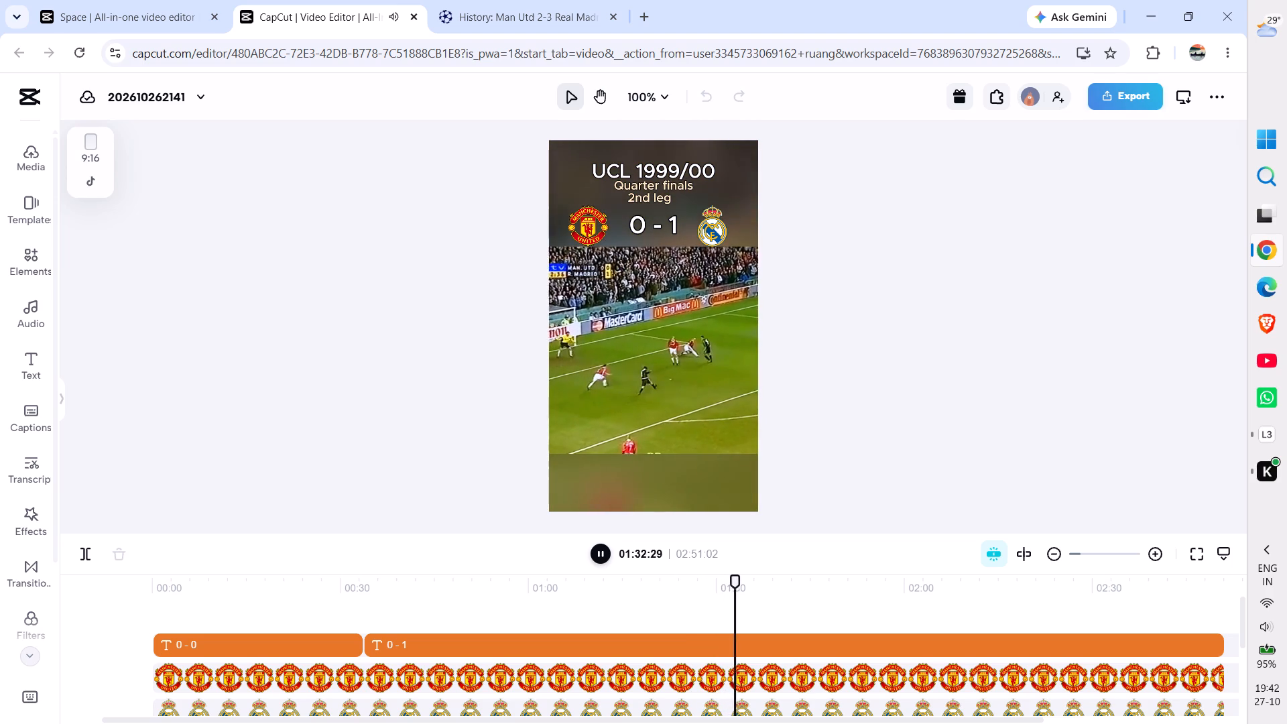
key("space")
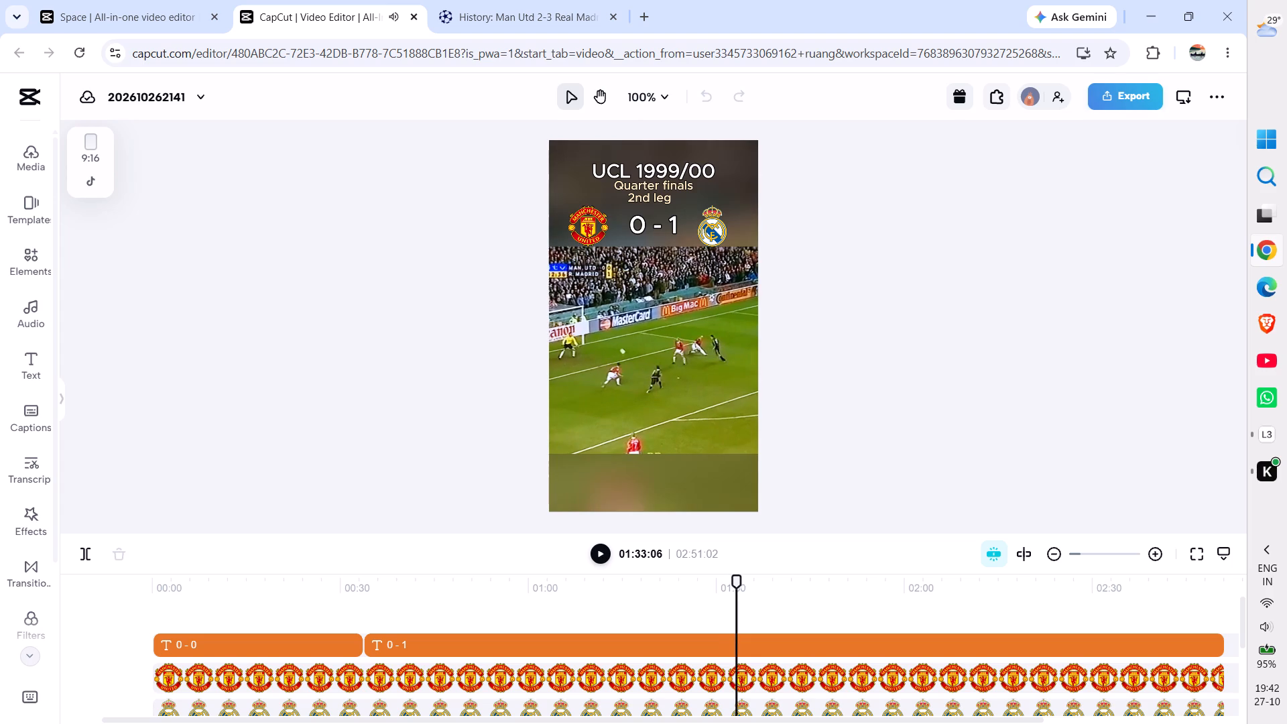
key("space")
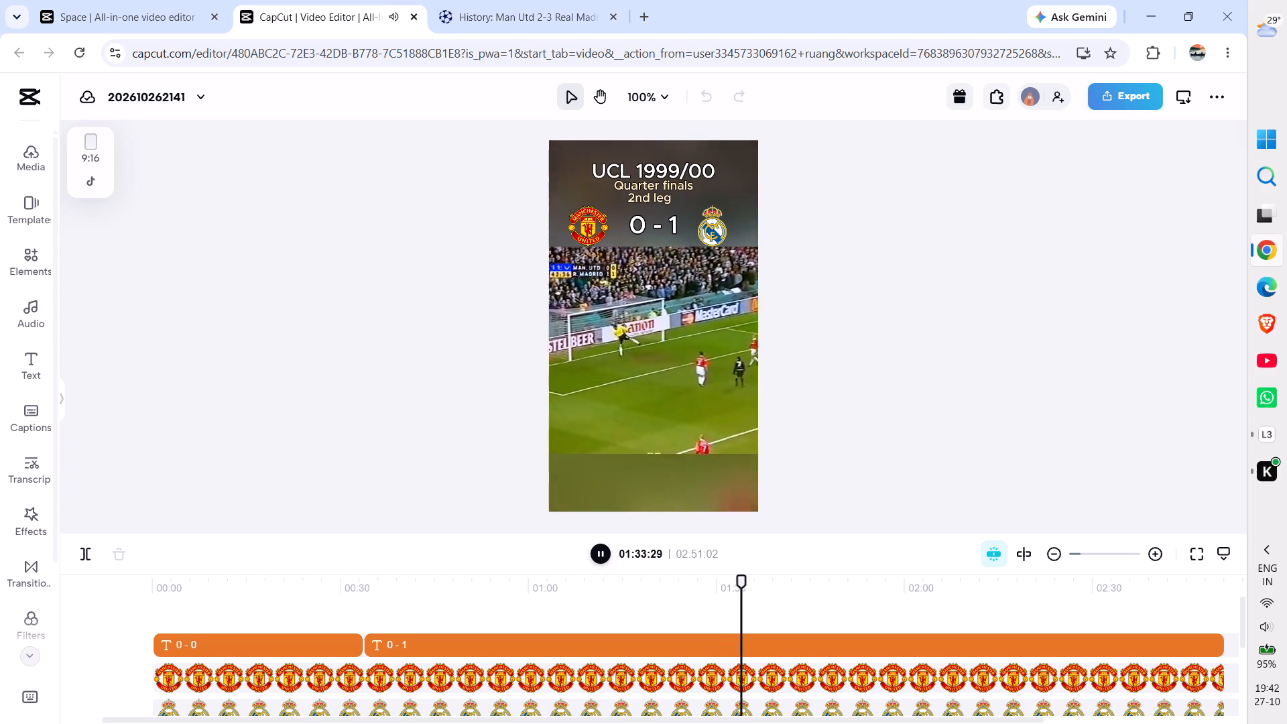
key("space")
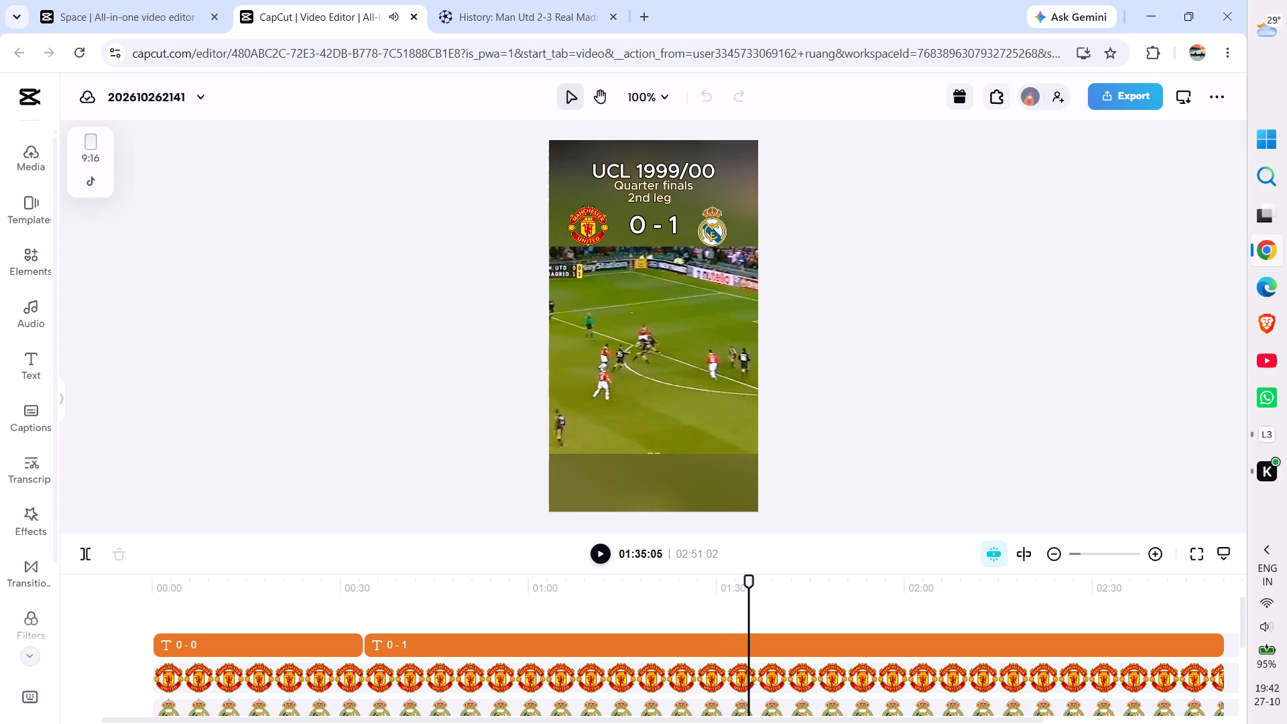
Reload UEFA's Man Utd vs Real Madrid match events page and return to the CapCut project.
left_click(550, 7)
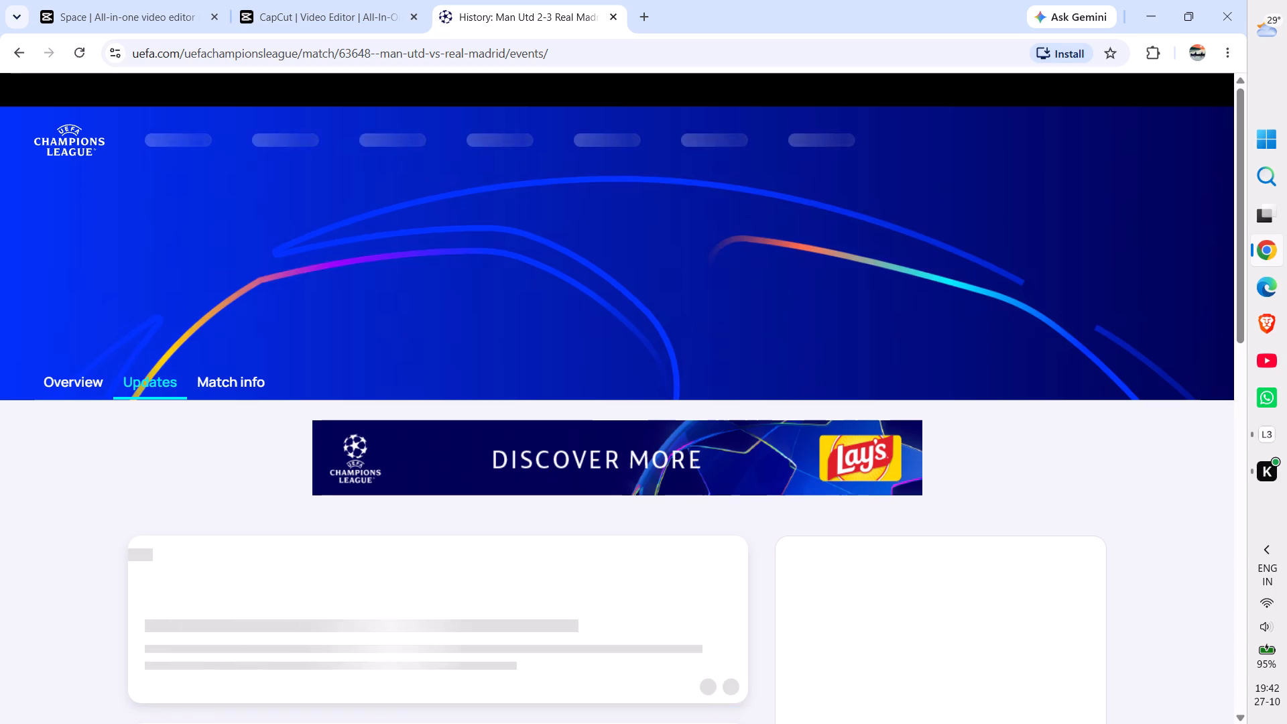
scroll(433, 434, "down", 4)
scroll(433, 434, "up", 4)
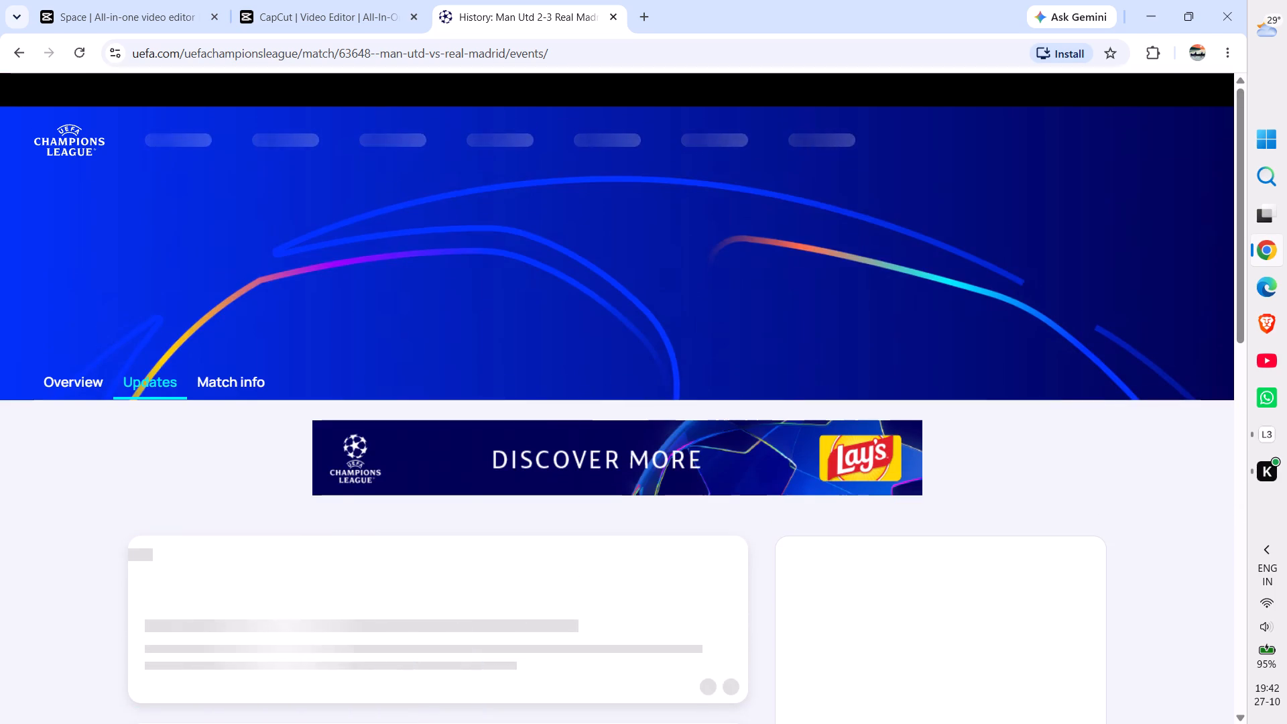
left_click(80, 49)
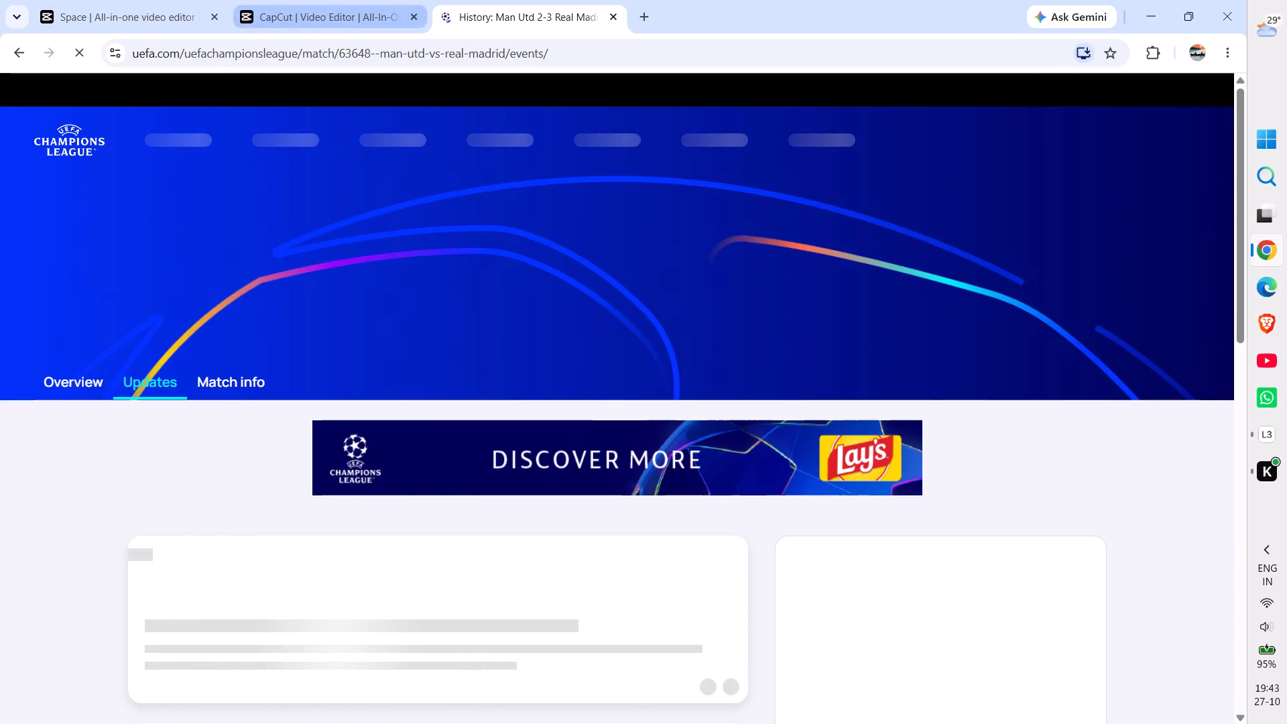
left_click(371, 0)
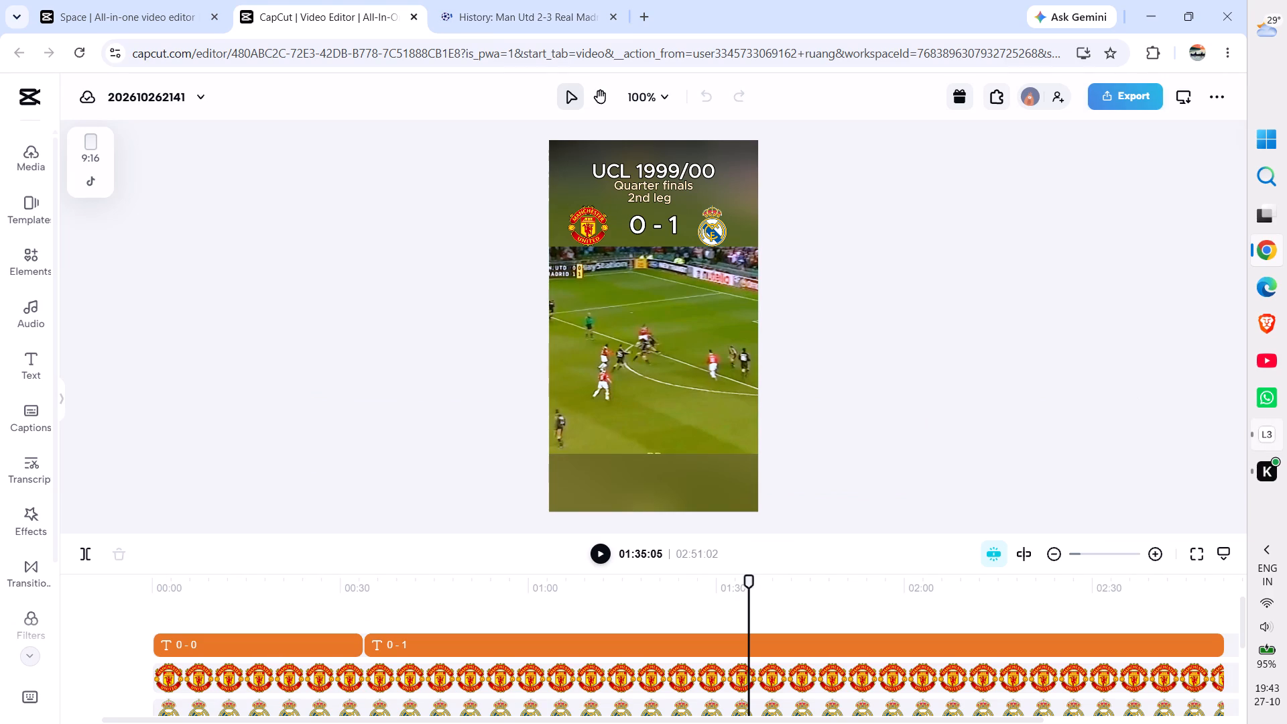
Check the recording session in Loggy3 and return to the CapCut project.
left_click(1258, 436)
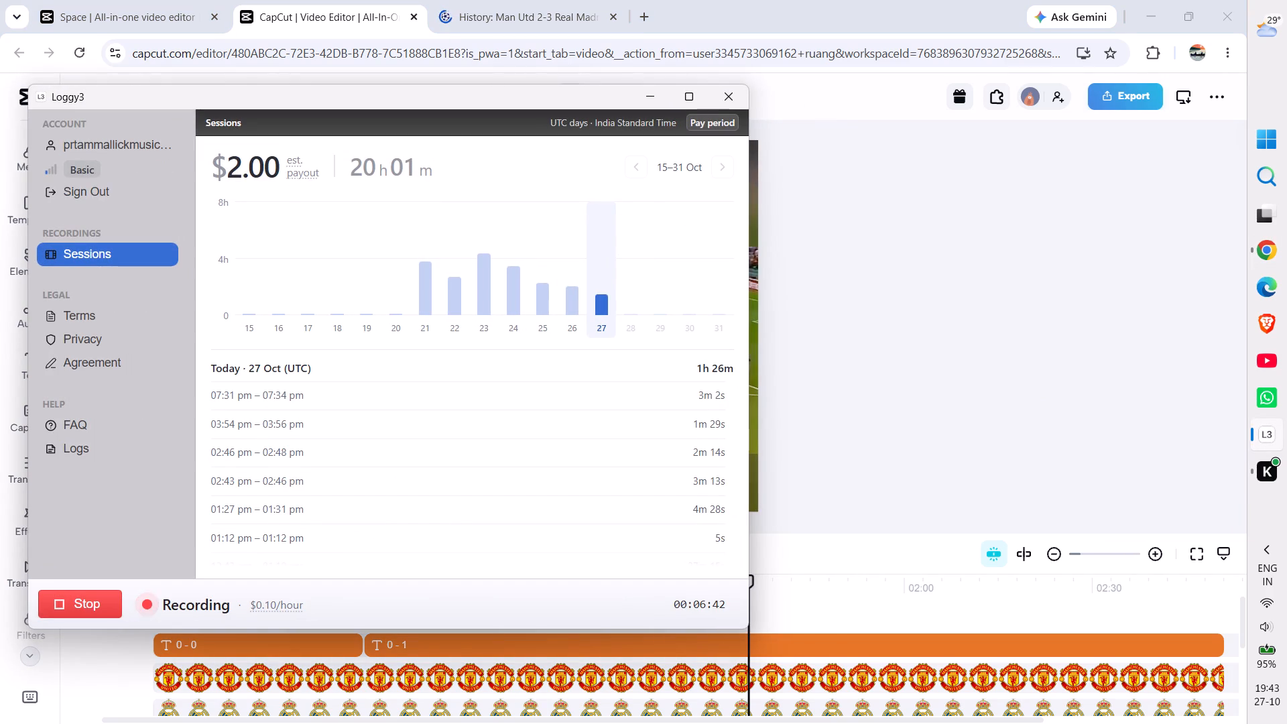
left_click(1258, 436)
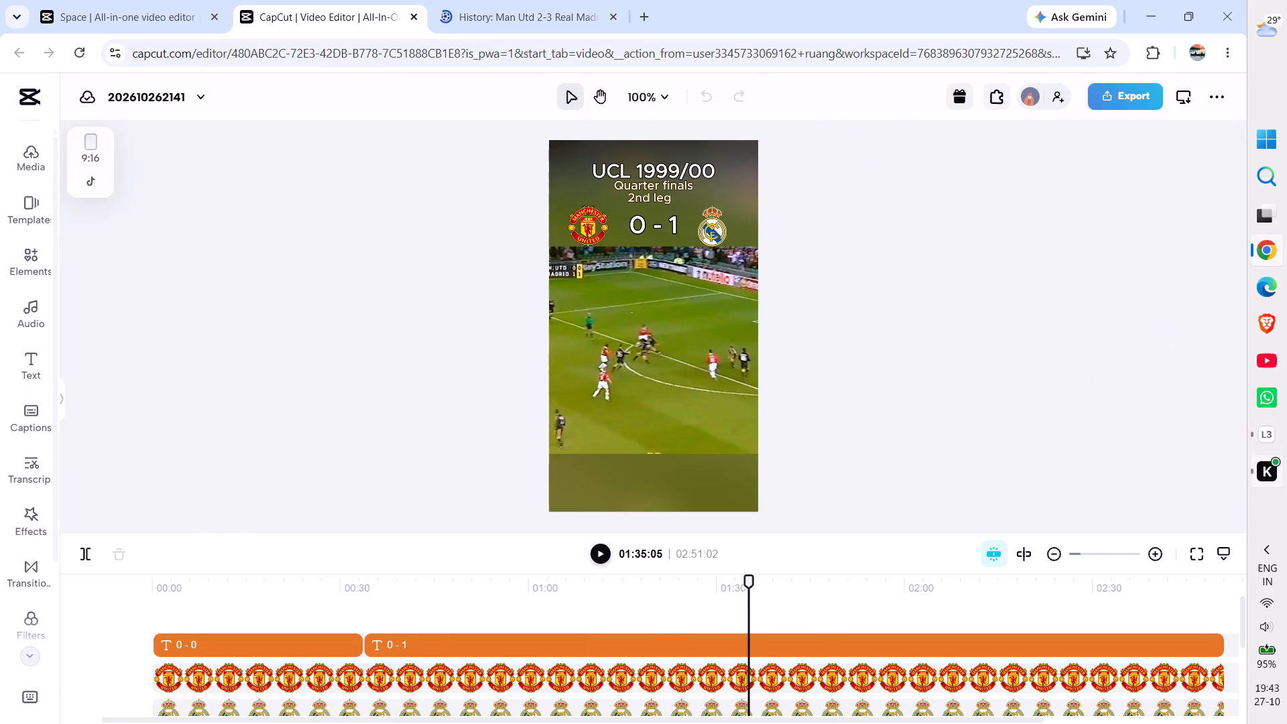
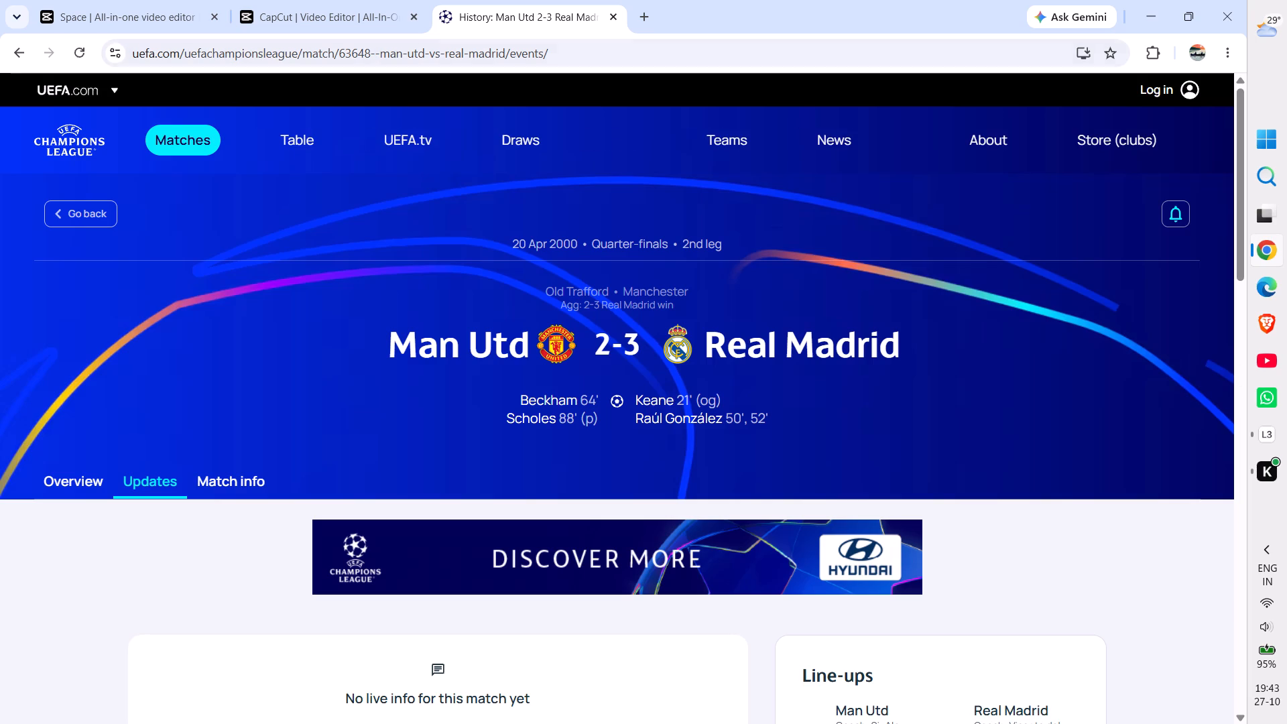
Return to the CapCut project and review the match footage in short stretches from 01:35:05, stopping playback at 01:46:22.
left_click(299, 0)
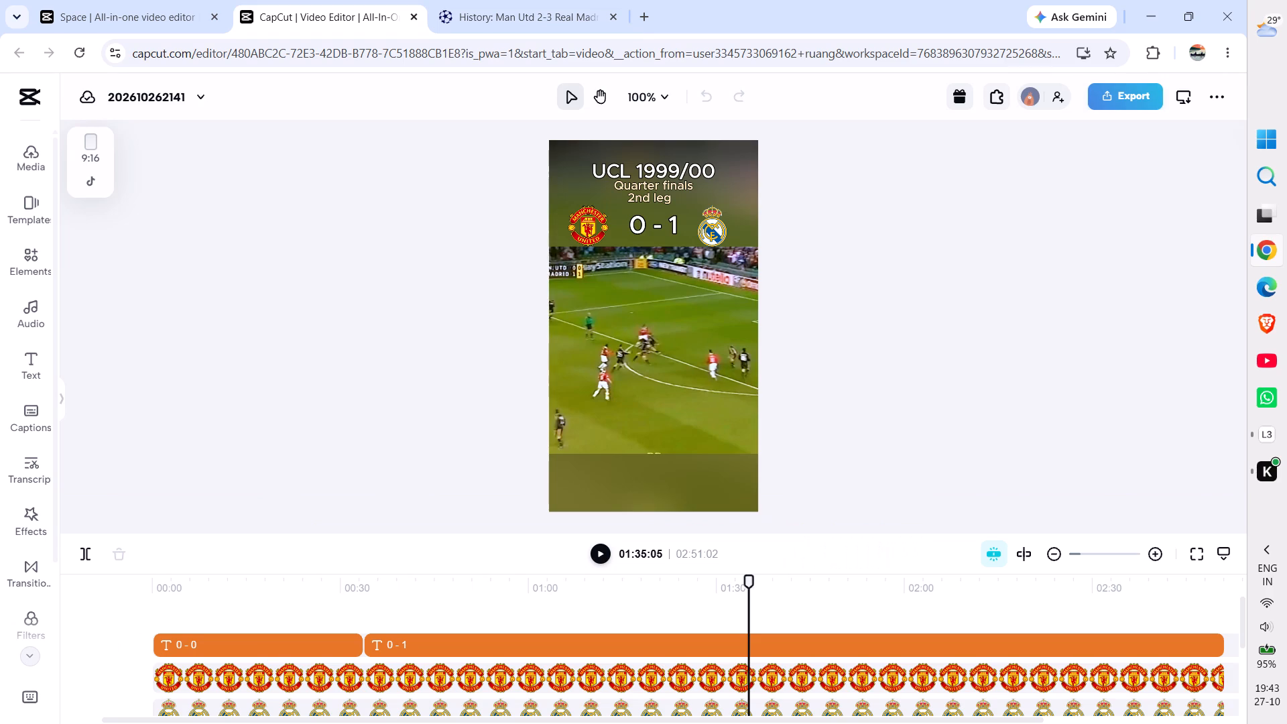
key("space")
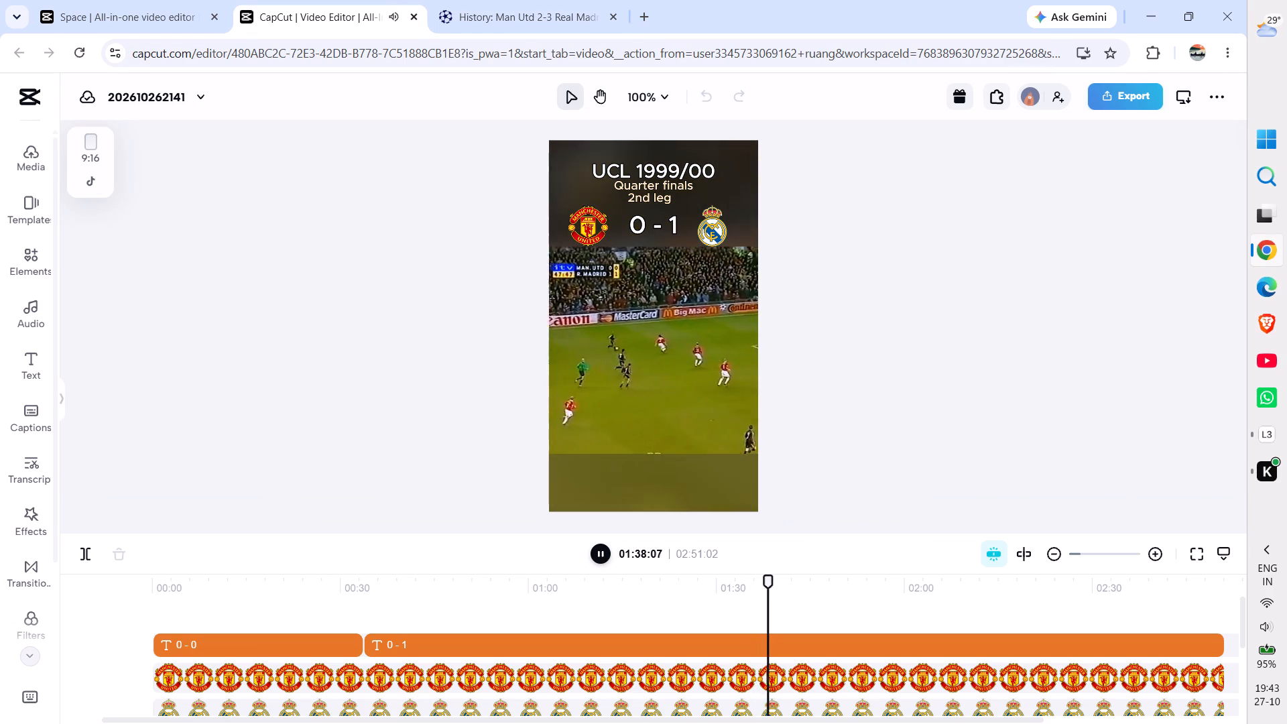
key("space")
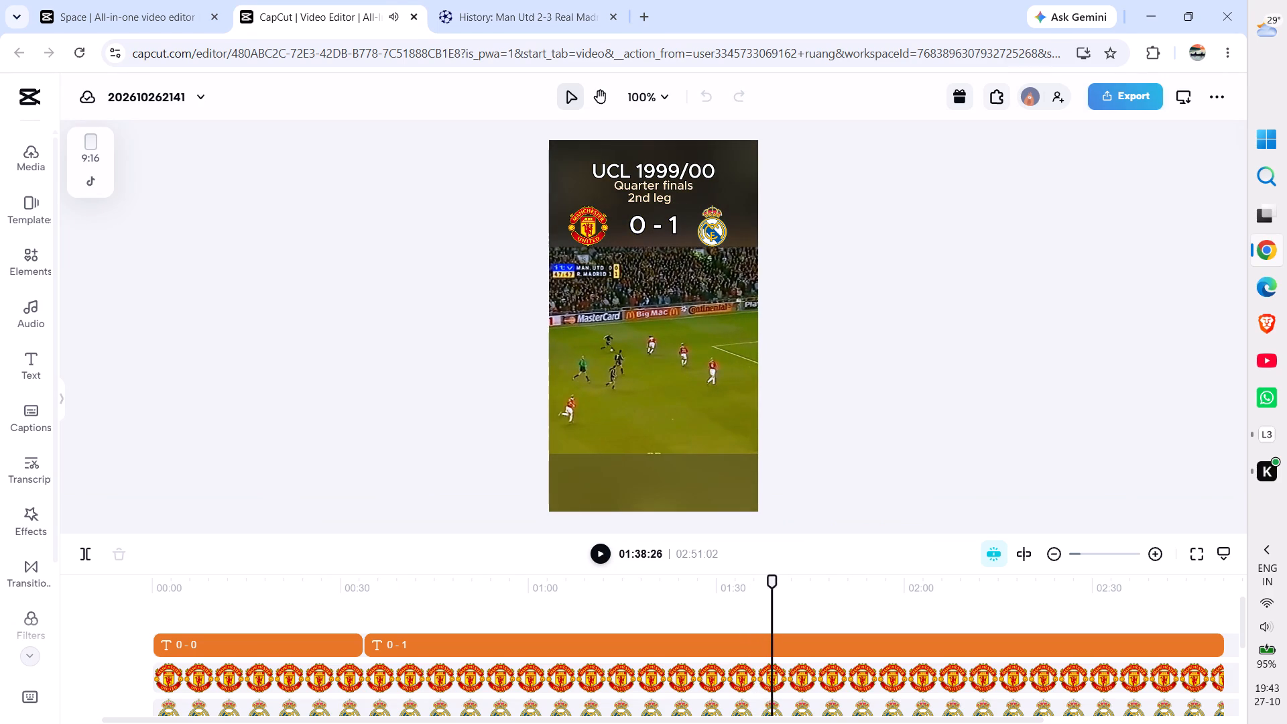
key("space")
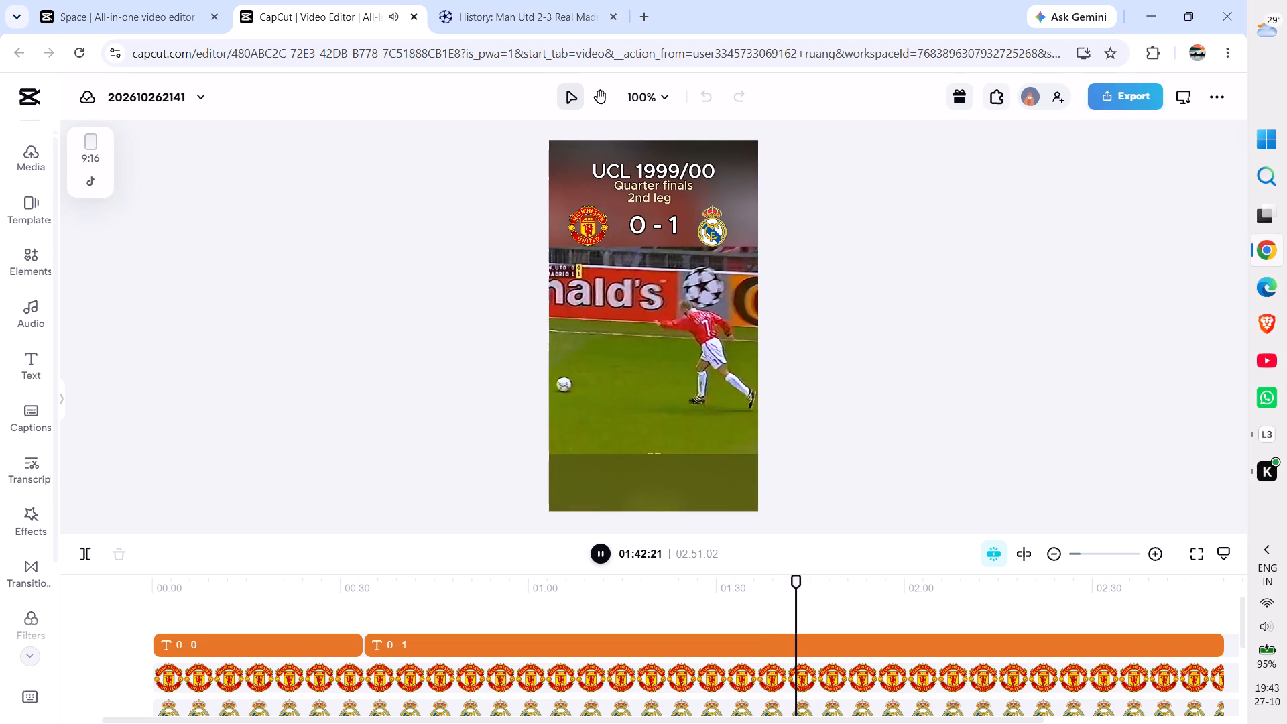
key("space")
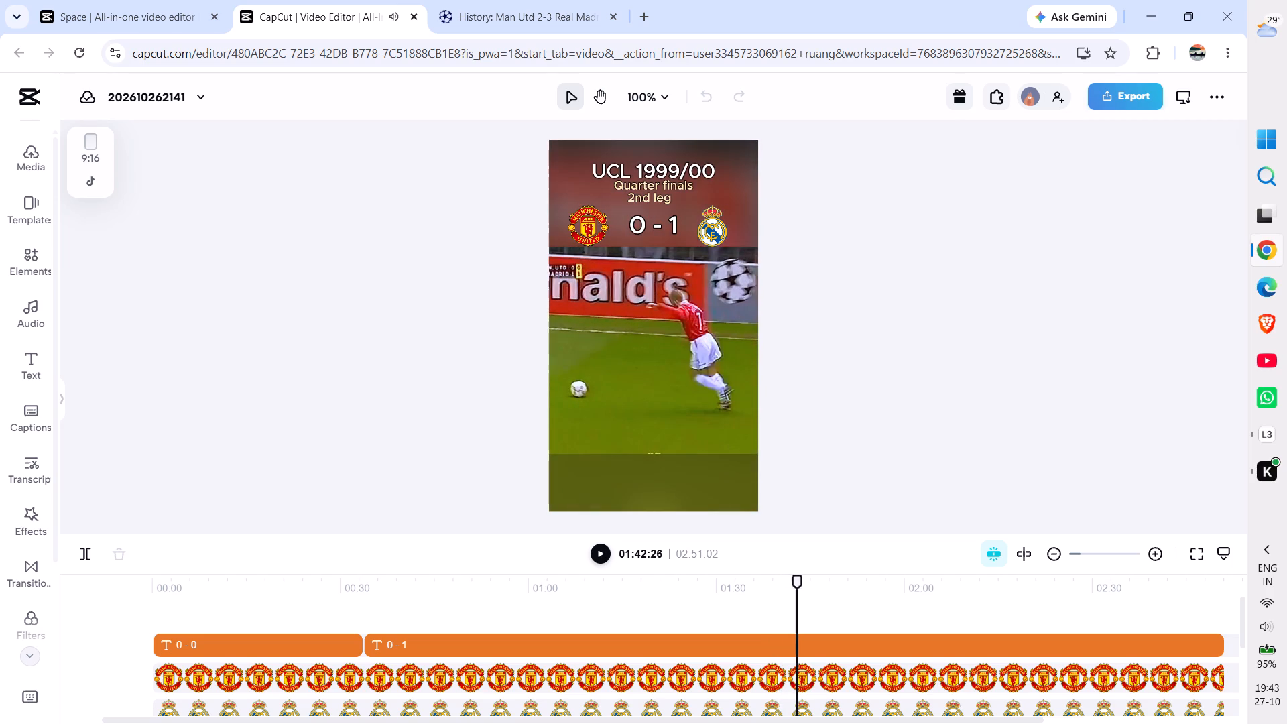
key("space")
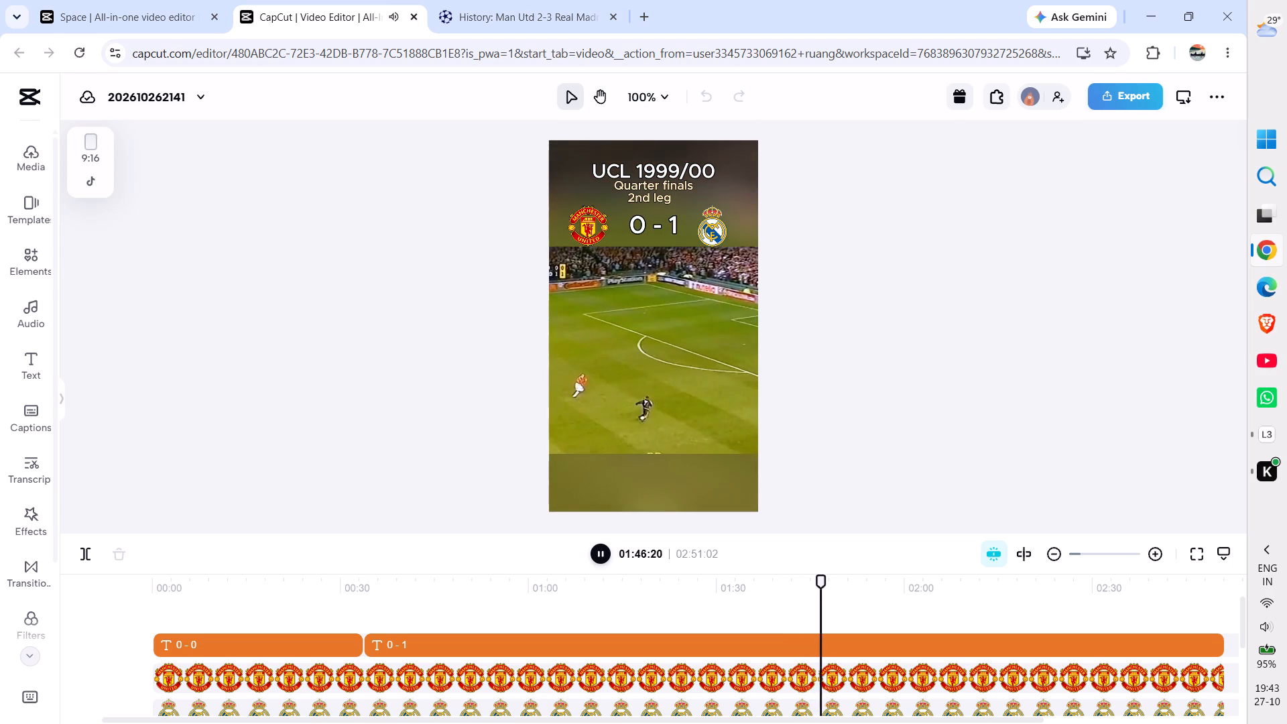
key("space")
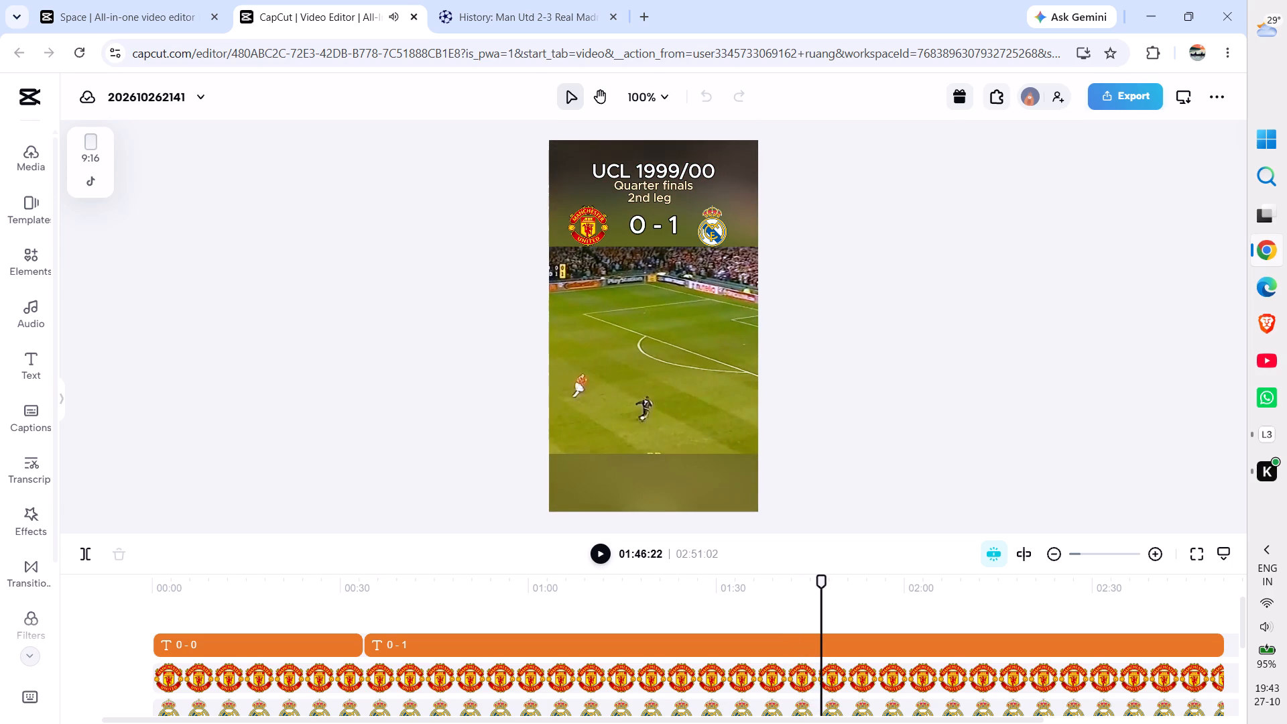
Check the goal times on UEFA's match page, and review the CapCut footage in short stretches up to 01:54:24.
left_click(526, 6)
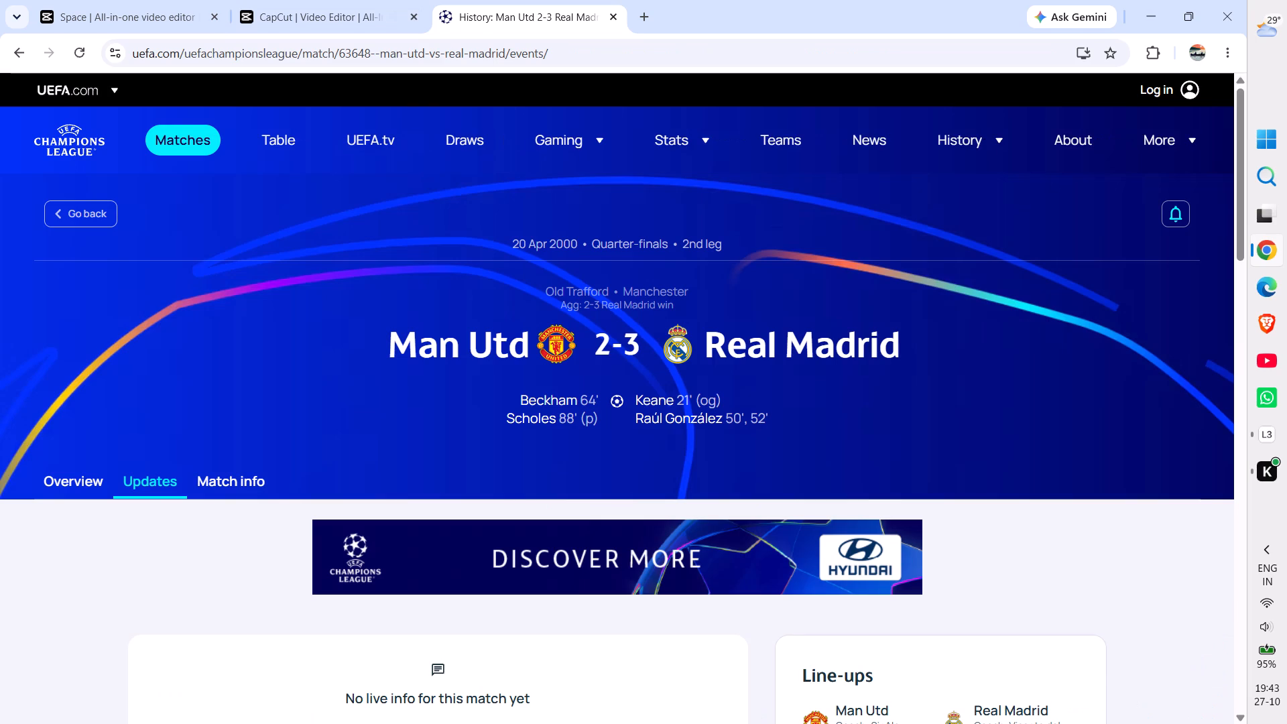
left_click(318, 0)
key("space")
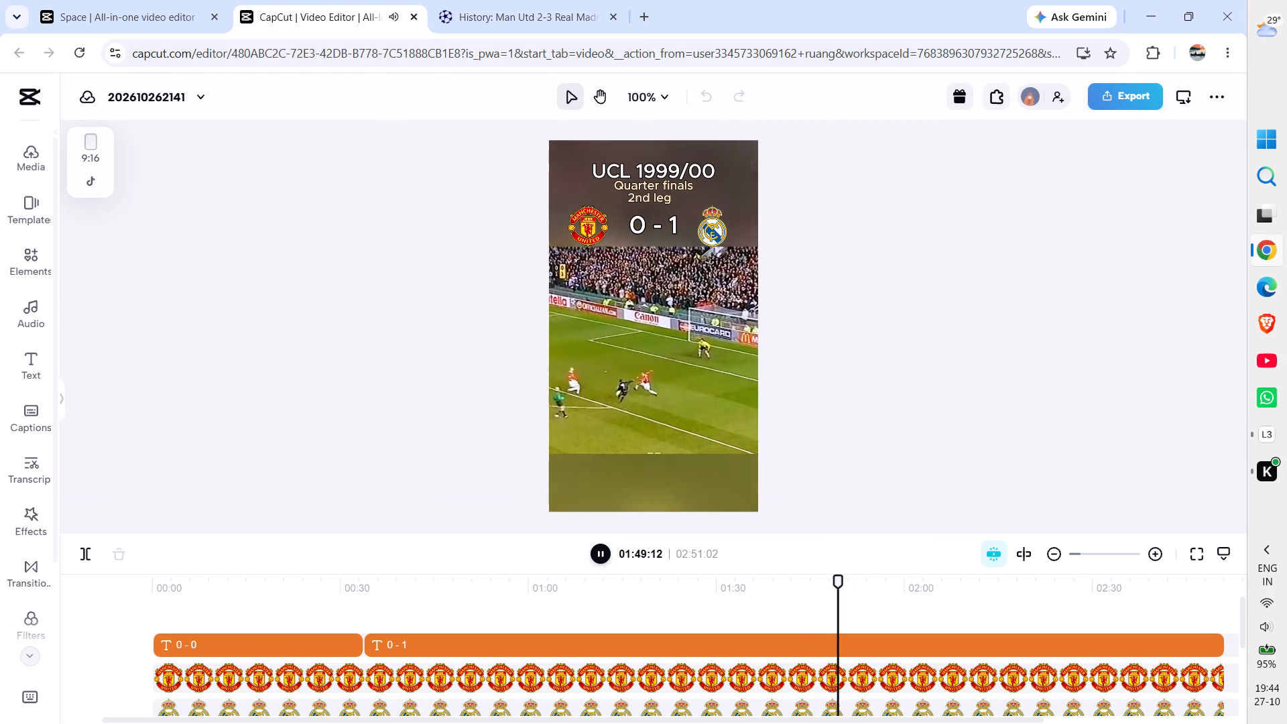
key("space")
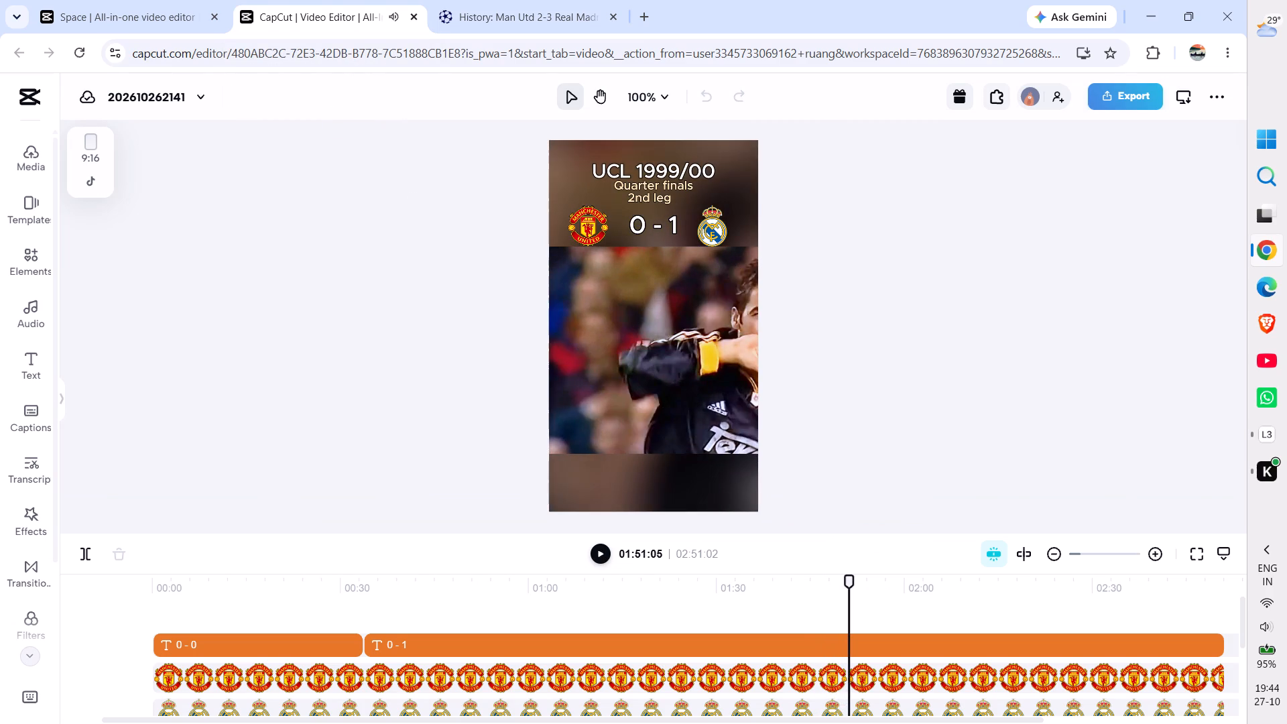
key("space")
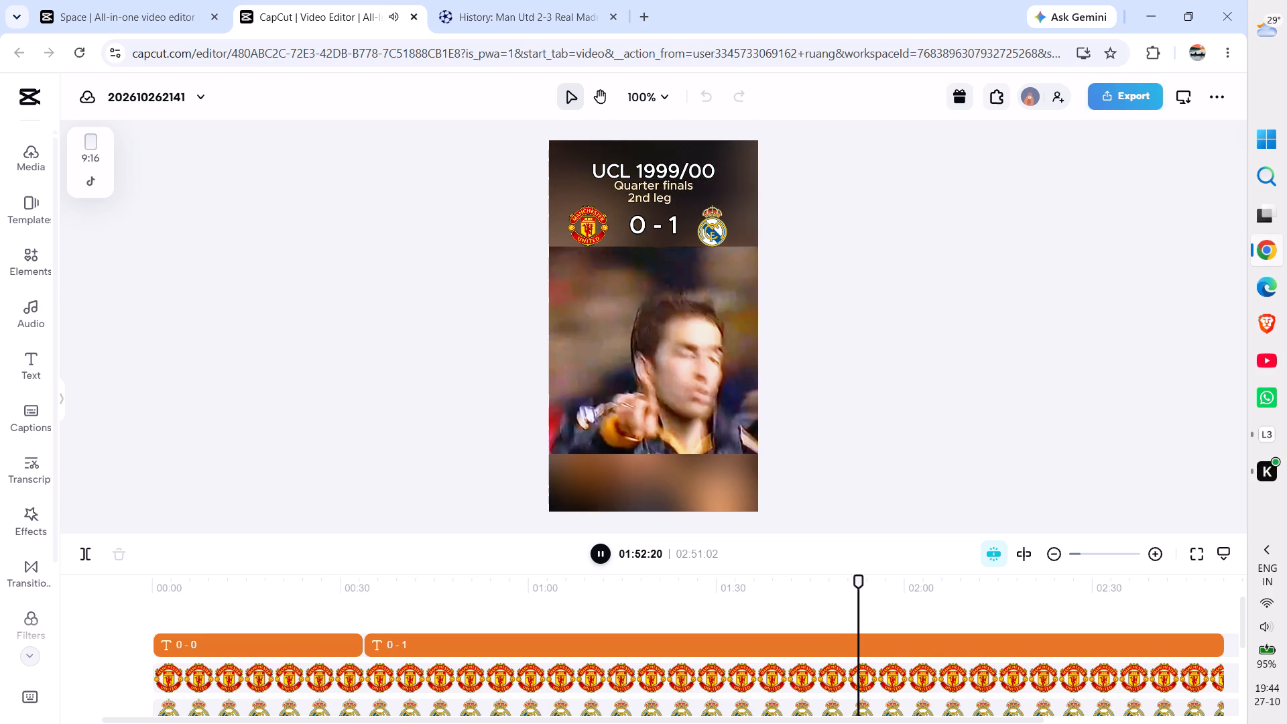
key("space")
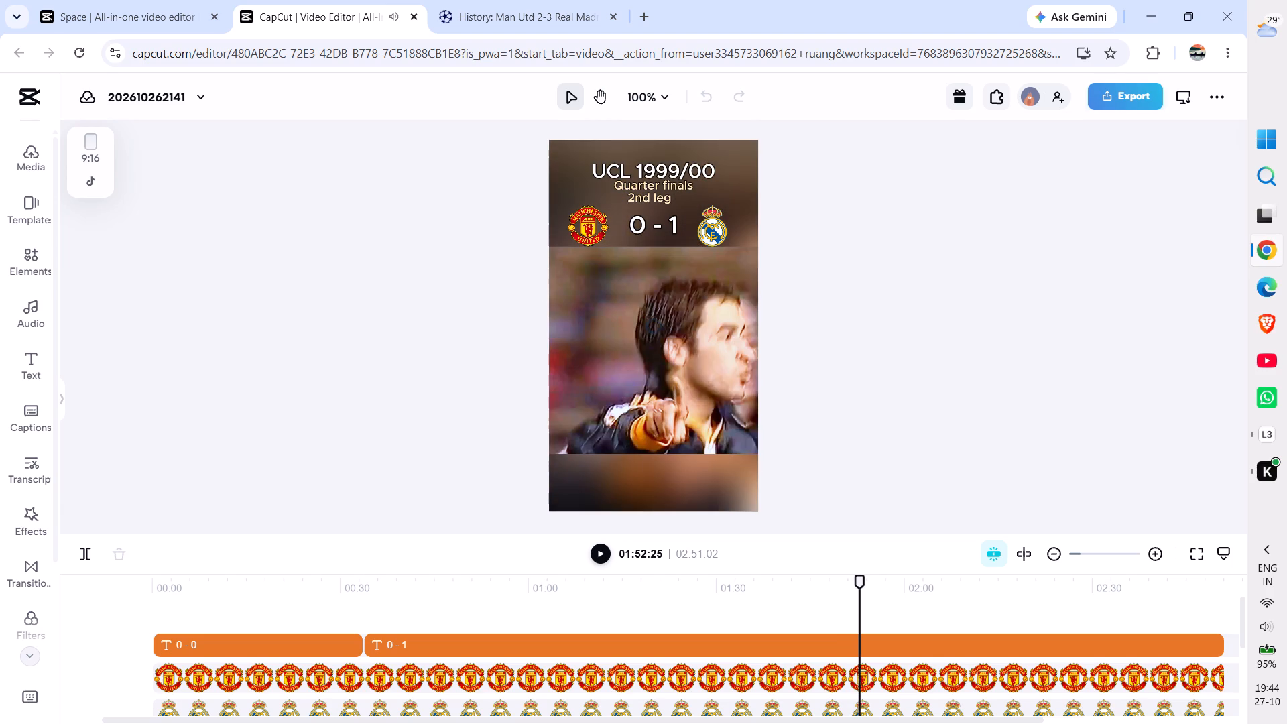
key("space")
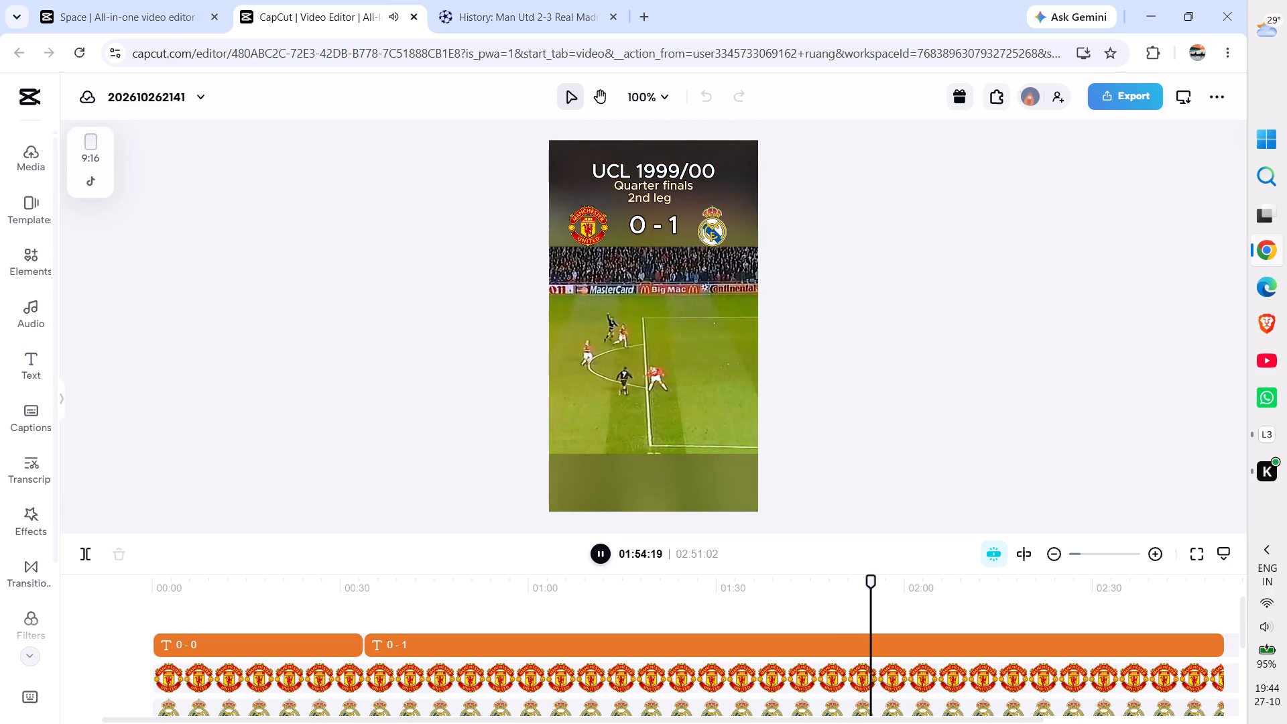
key("space")
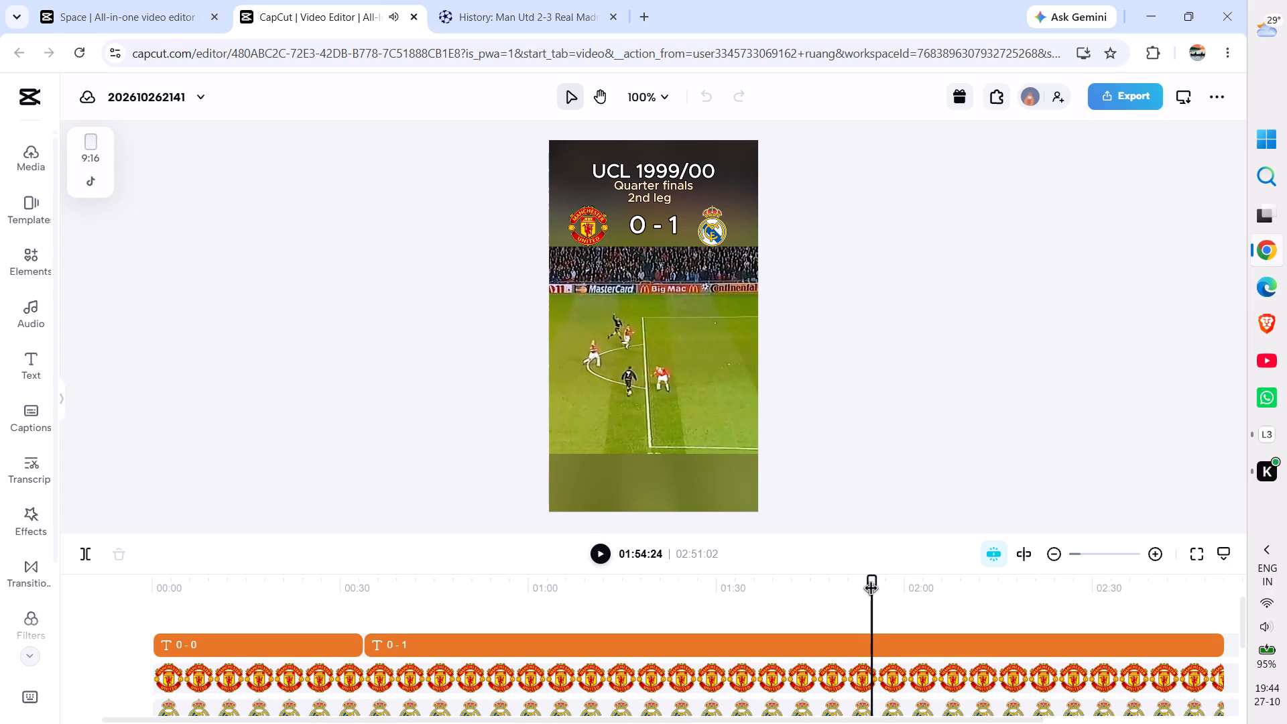
Replay the second Real Madrid goal, split the 0 - 1 score text at 01:50:24, and change the later segment to 0 - 2.
left_click_drag(871, 590, 810, 595)
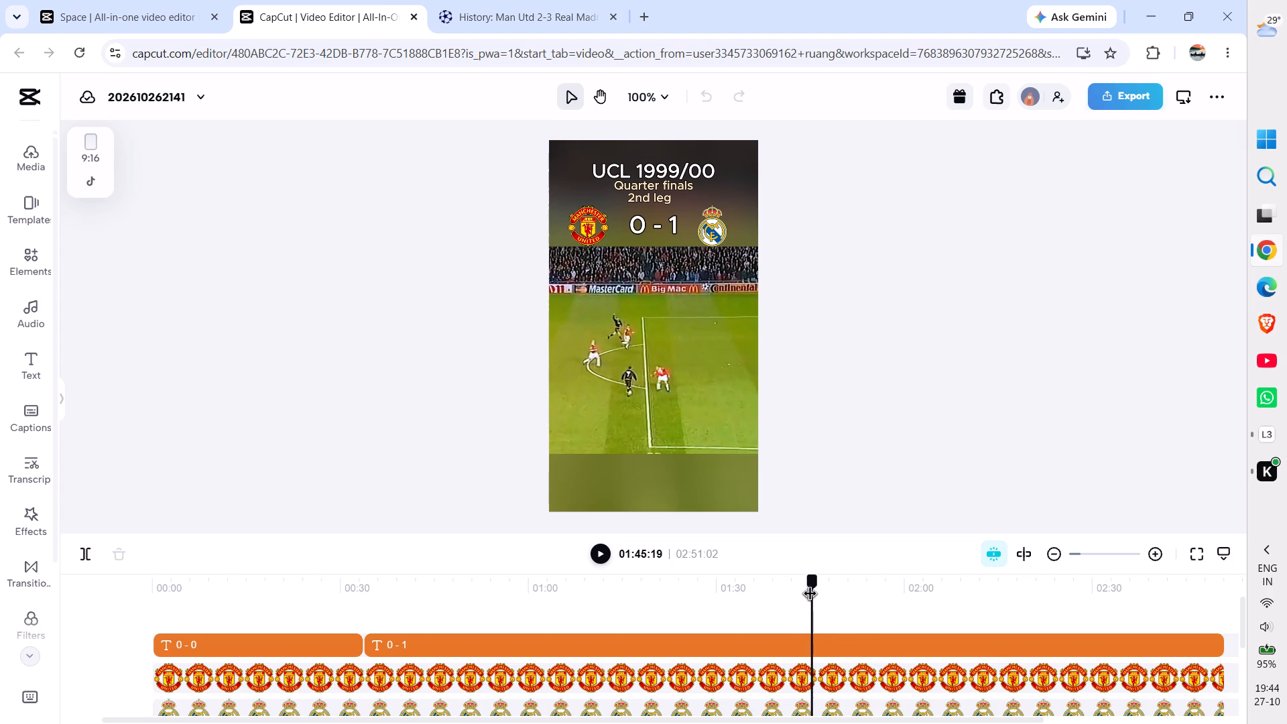
left_click_drag(810, 595, 804, 595)
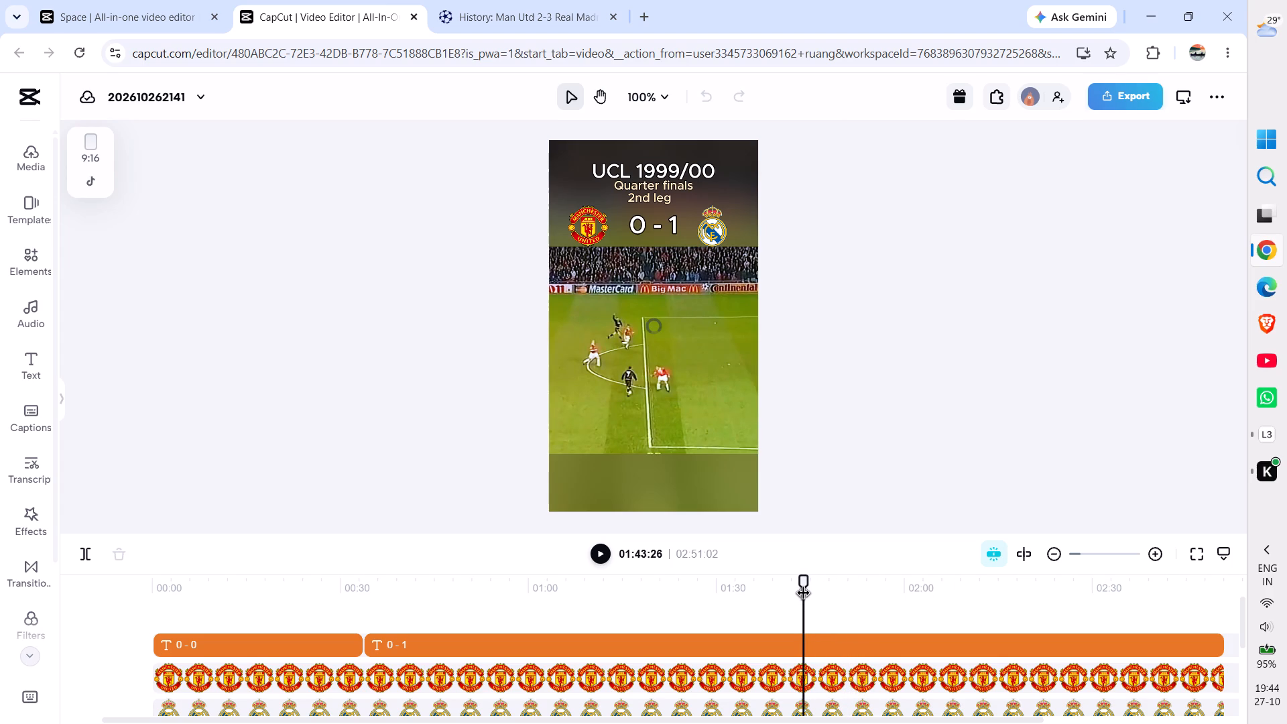
key("space")
key("space")
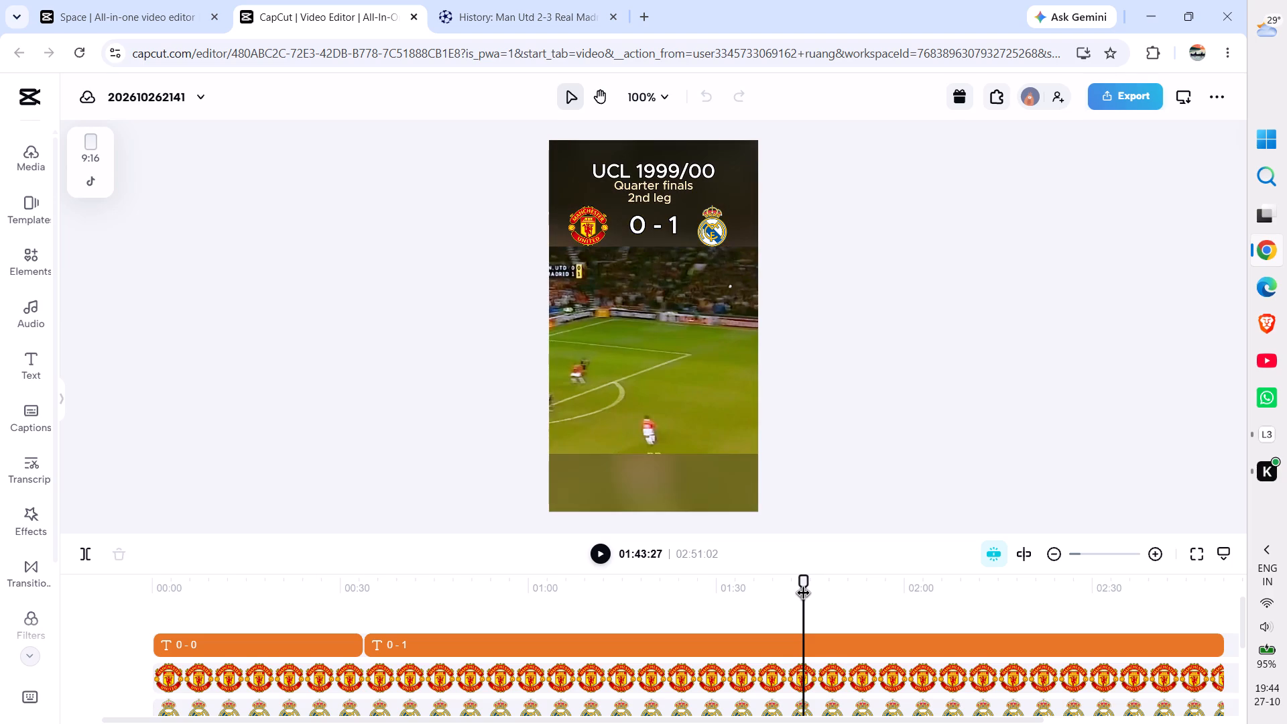
key("space")
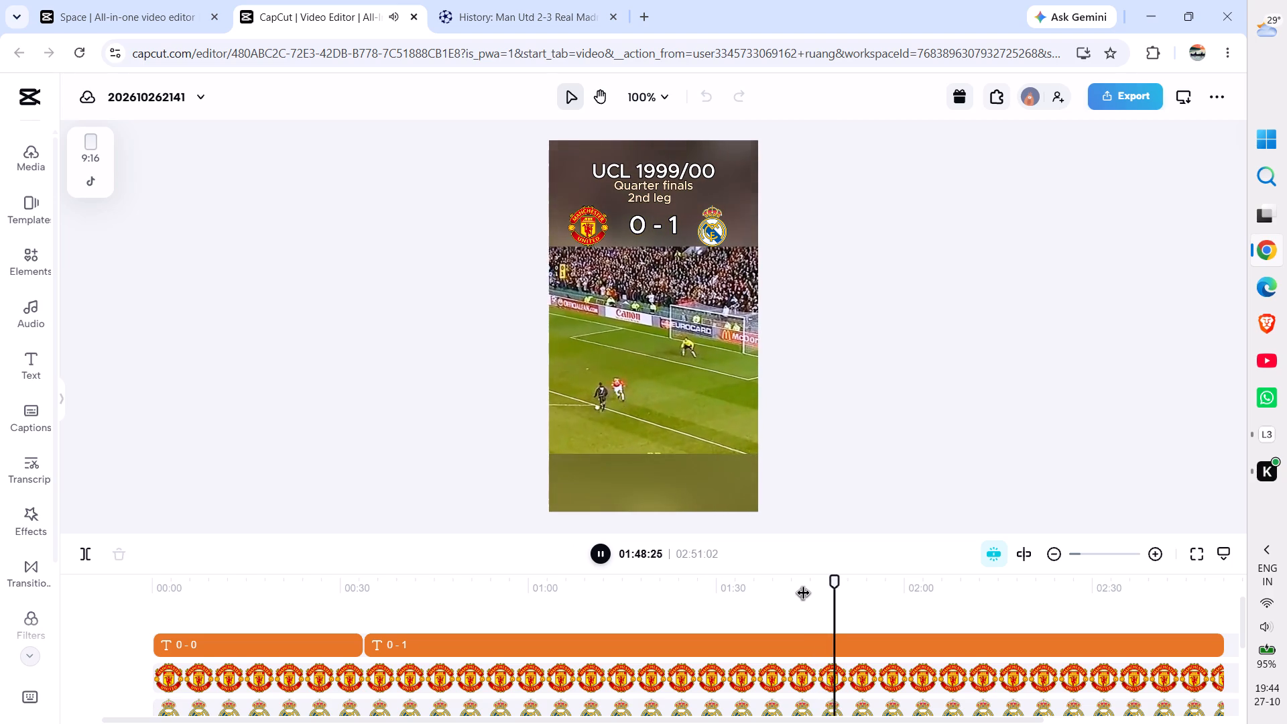
key("space")
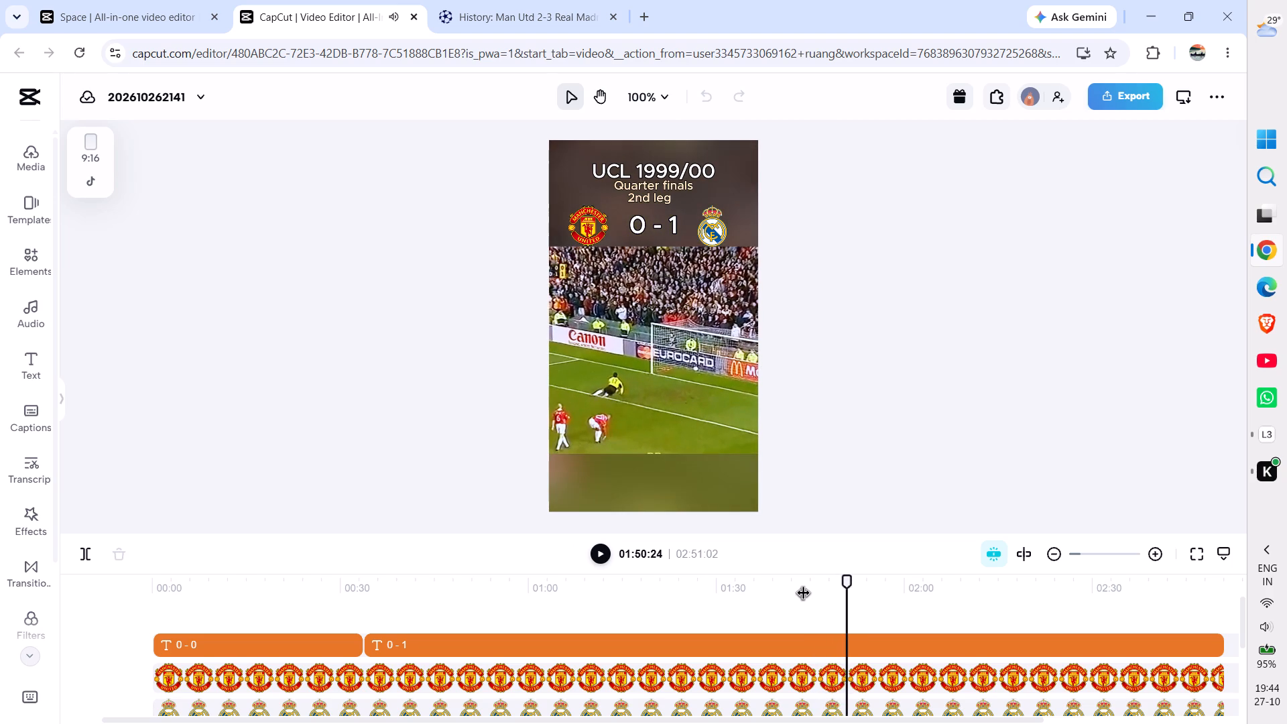
left_click(848, 643)
left_click(885, 648)
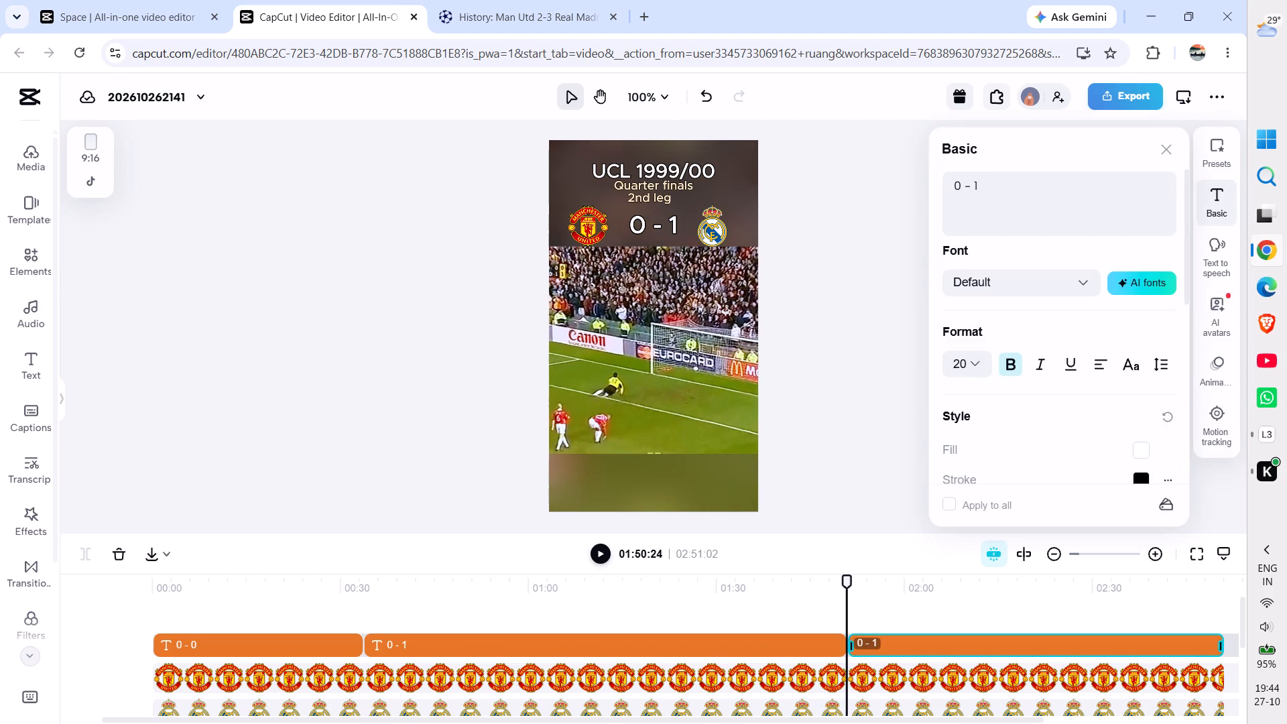
left_click(984, 195)
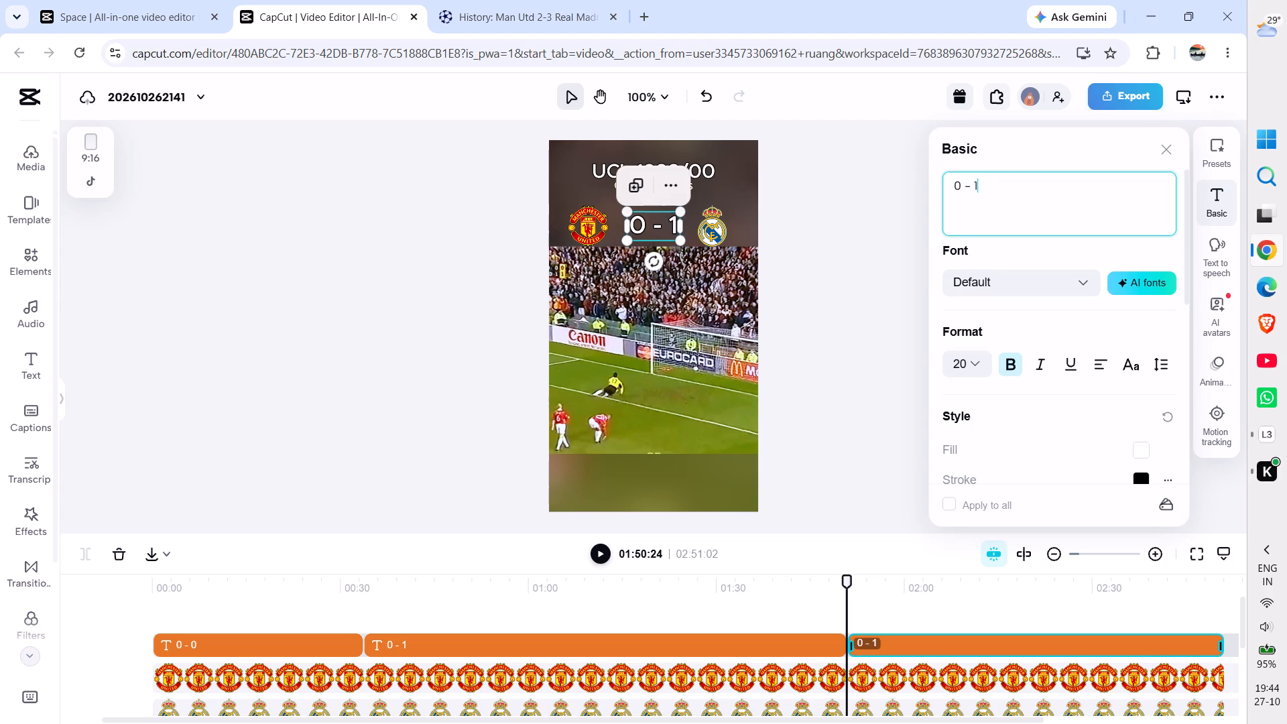
key("BackSpace")
key("2")
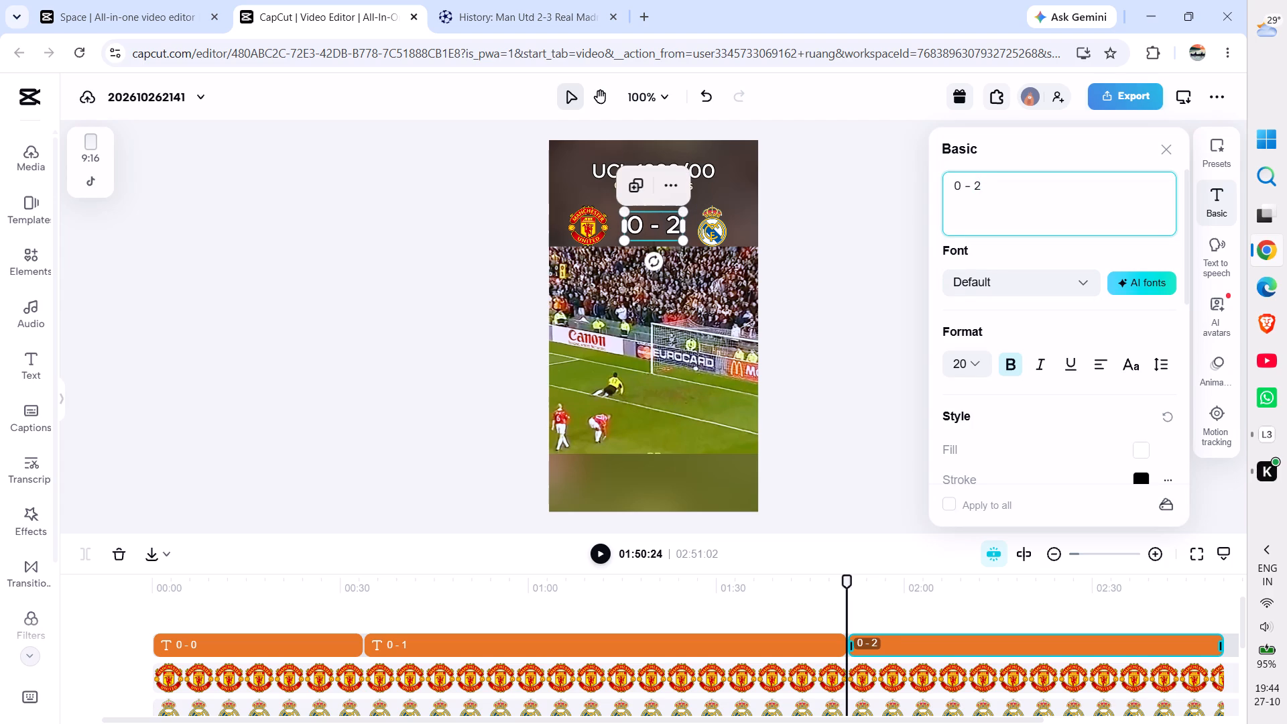
left_click(875, 202)
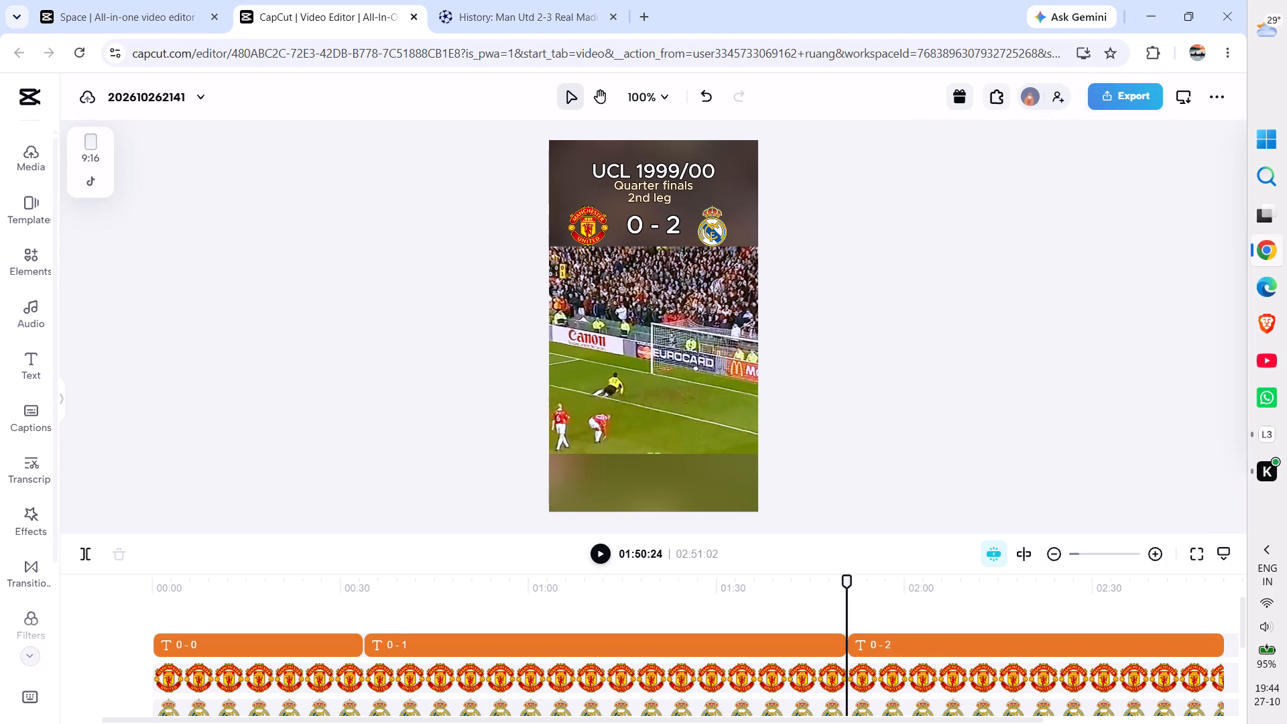
Check UEFA's goal list again, and review the CapCut footage in short stretches from 01:50:24, stopping playback at 02:08:07.
left_click(481, 7)
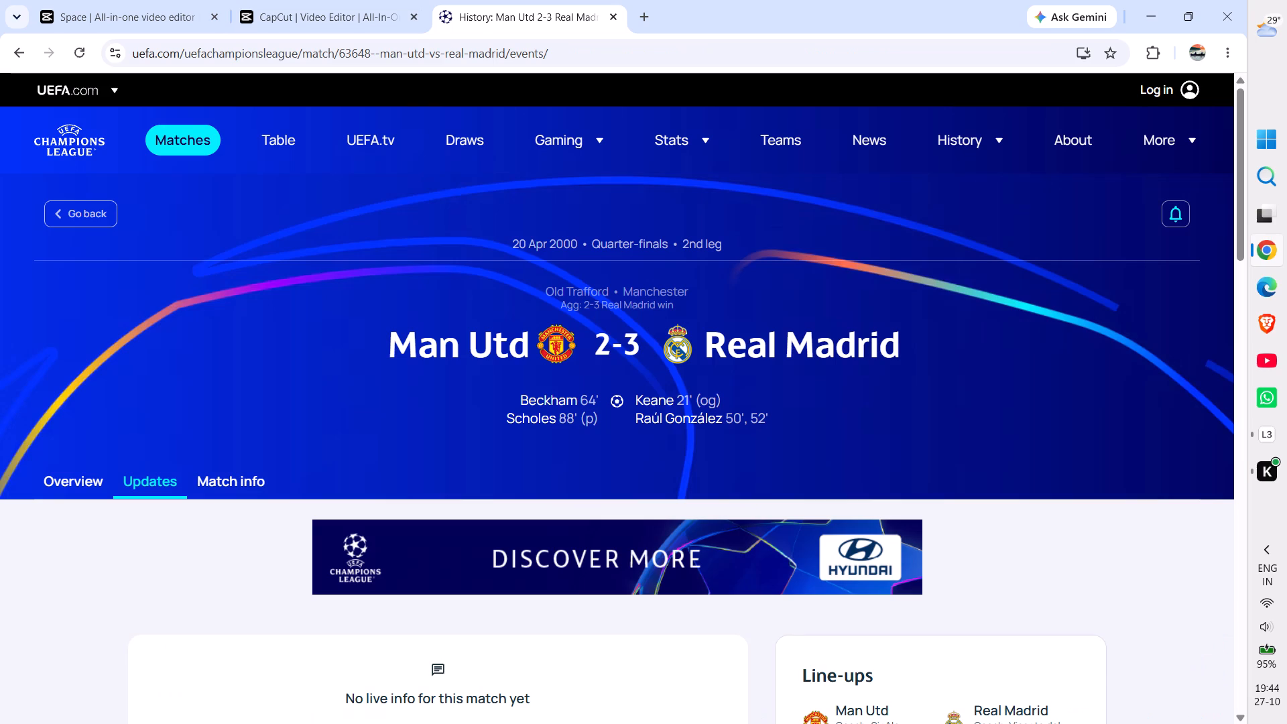
left_click(321, 3)
key("space")
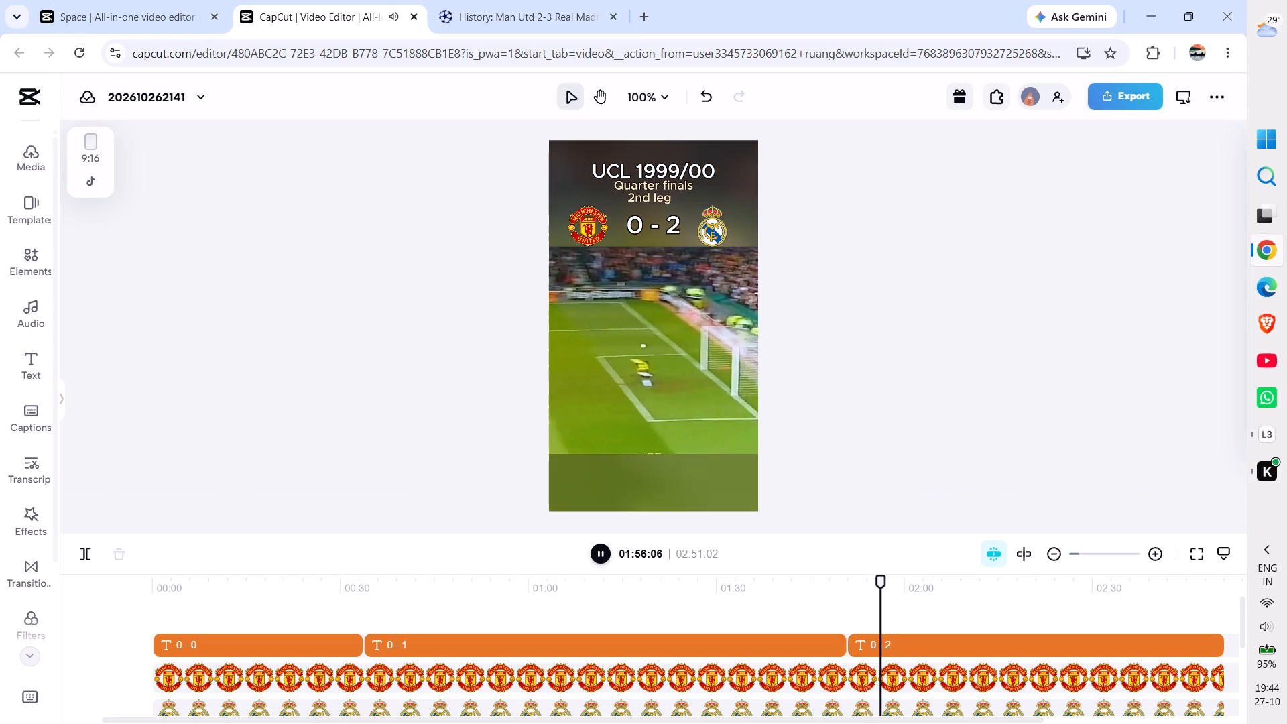
key("space")
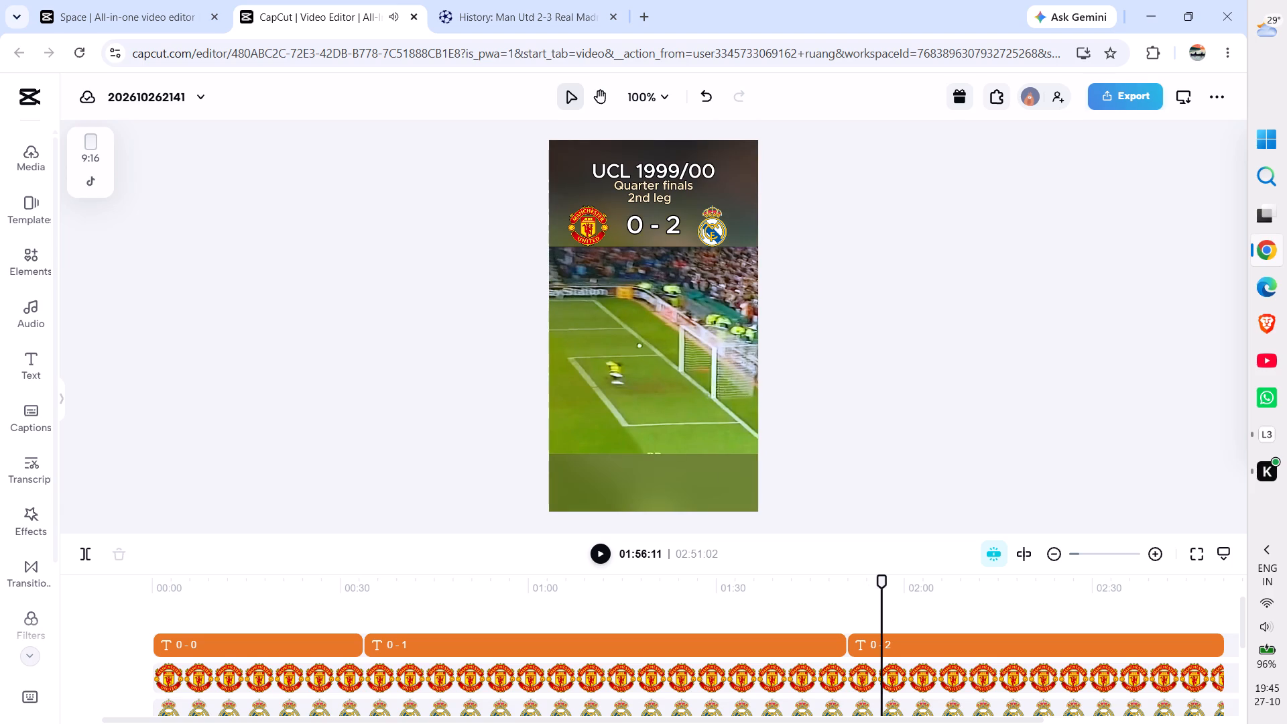
key("space")
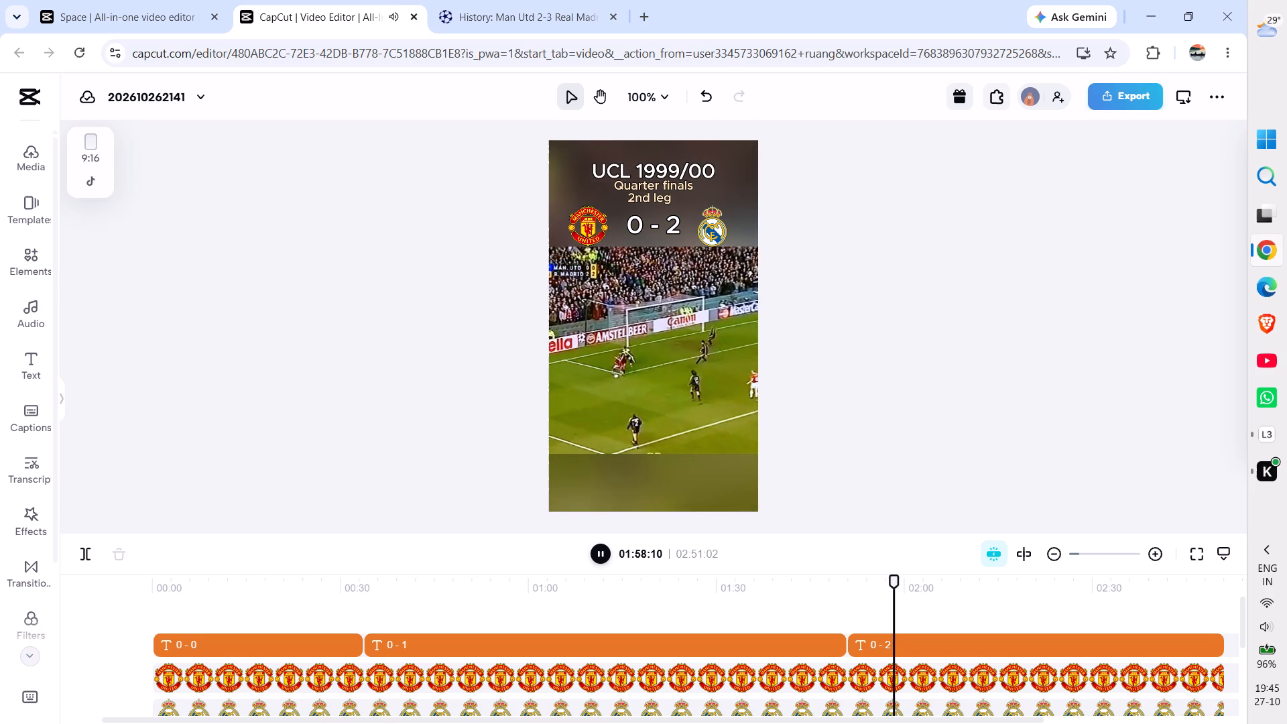
key("space")
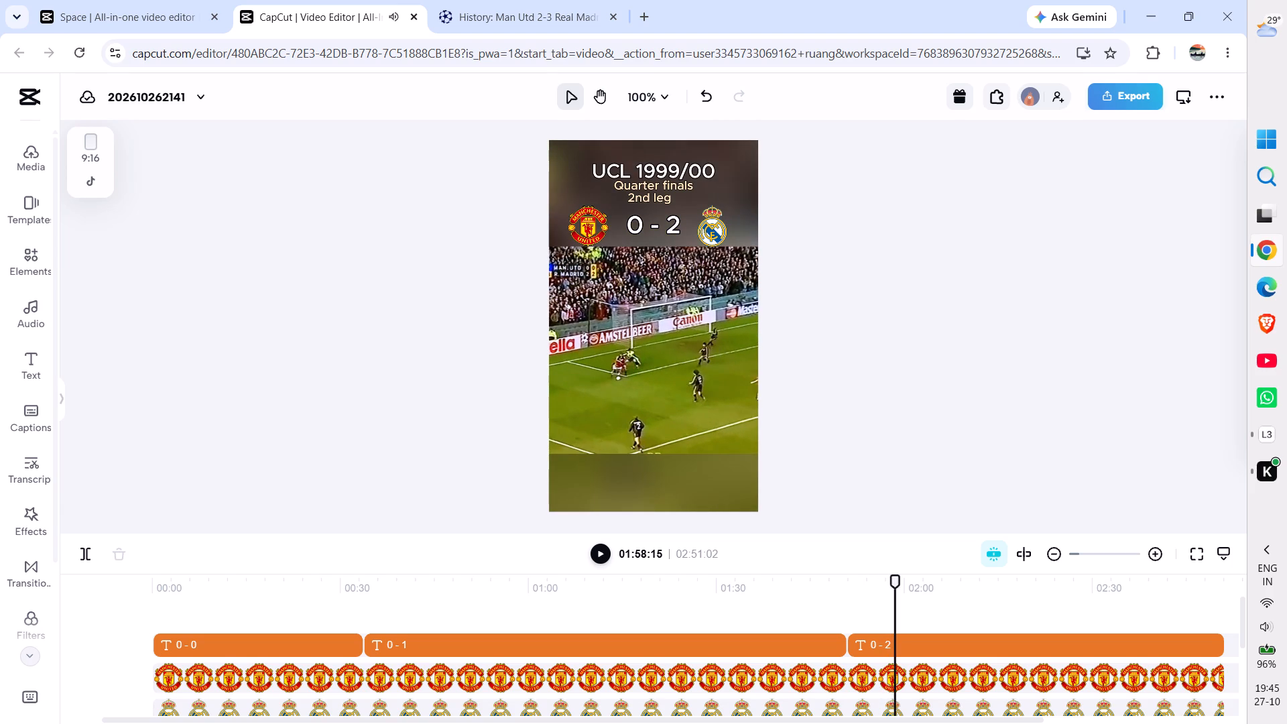
key("space")
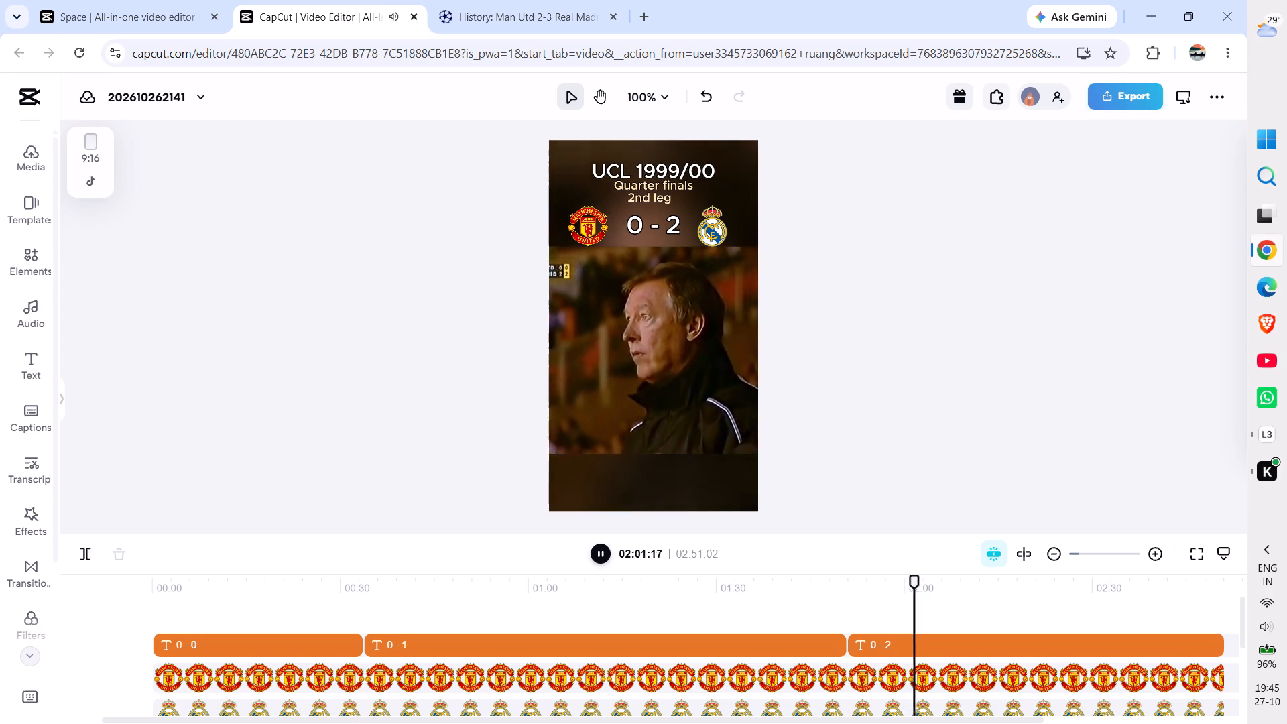
key("space")
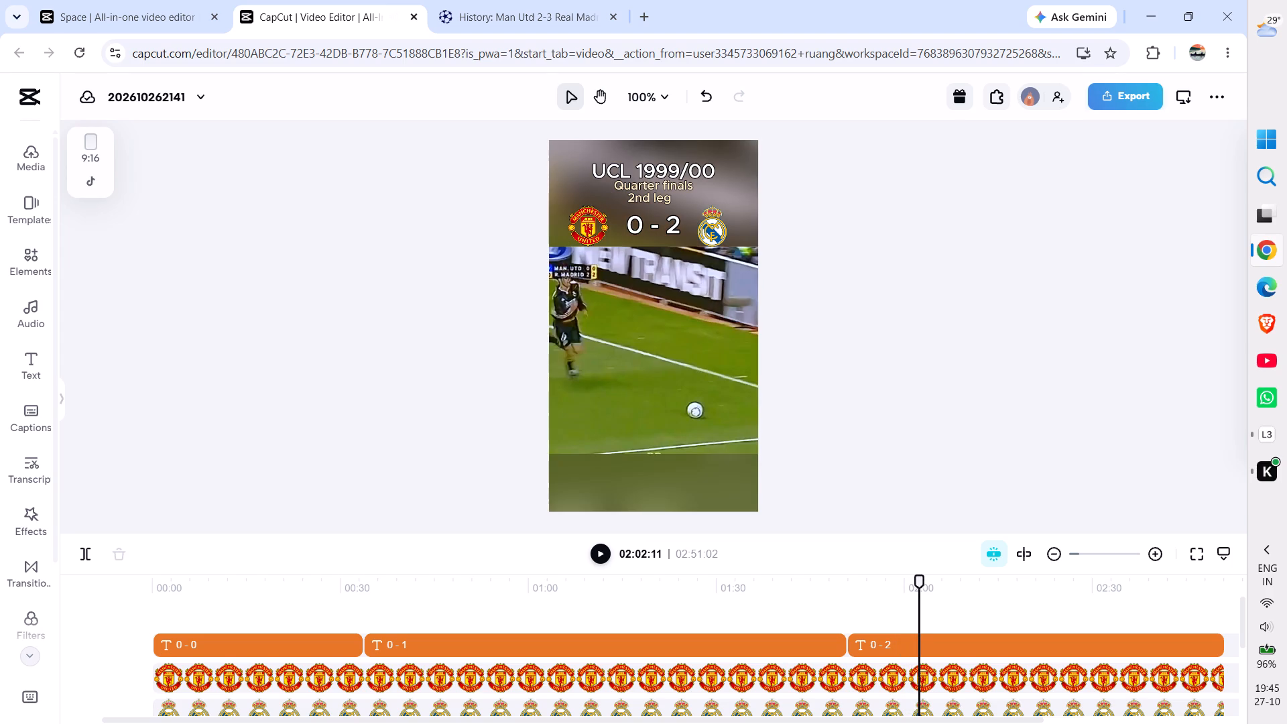
key("space")
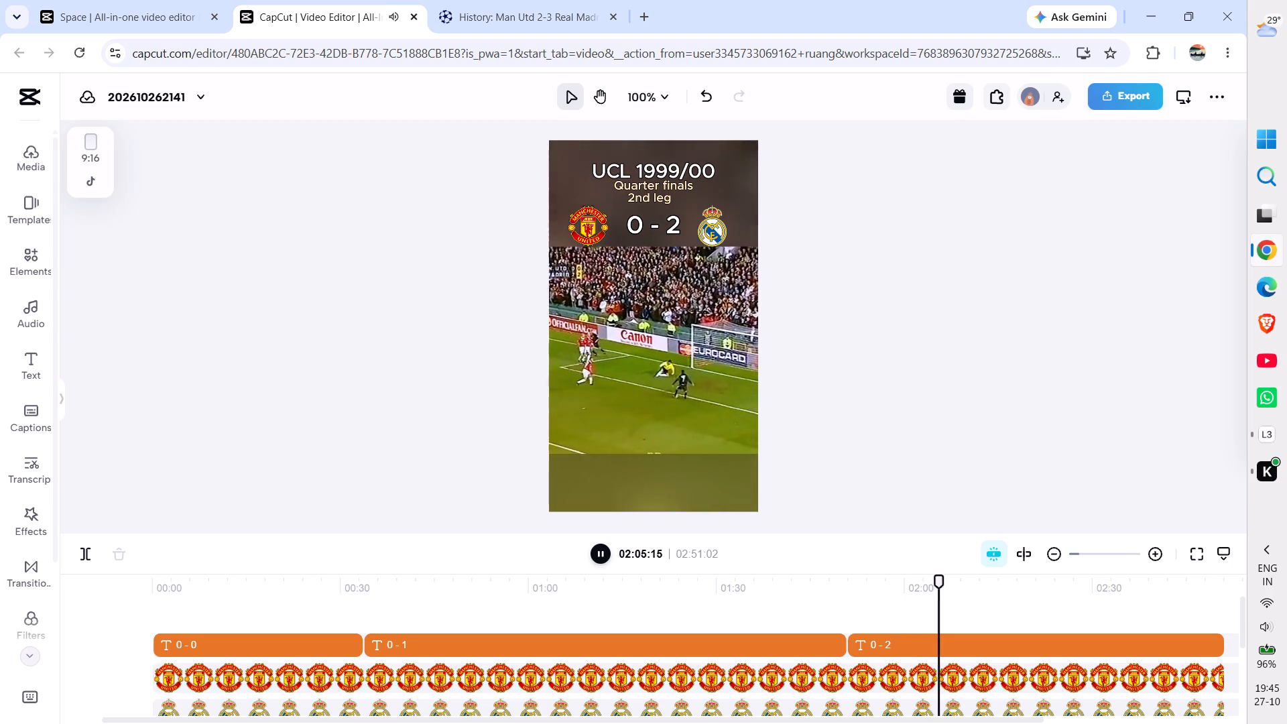
key("space")
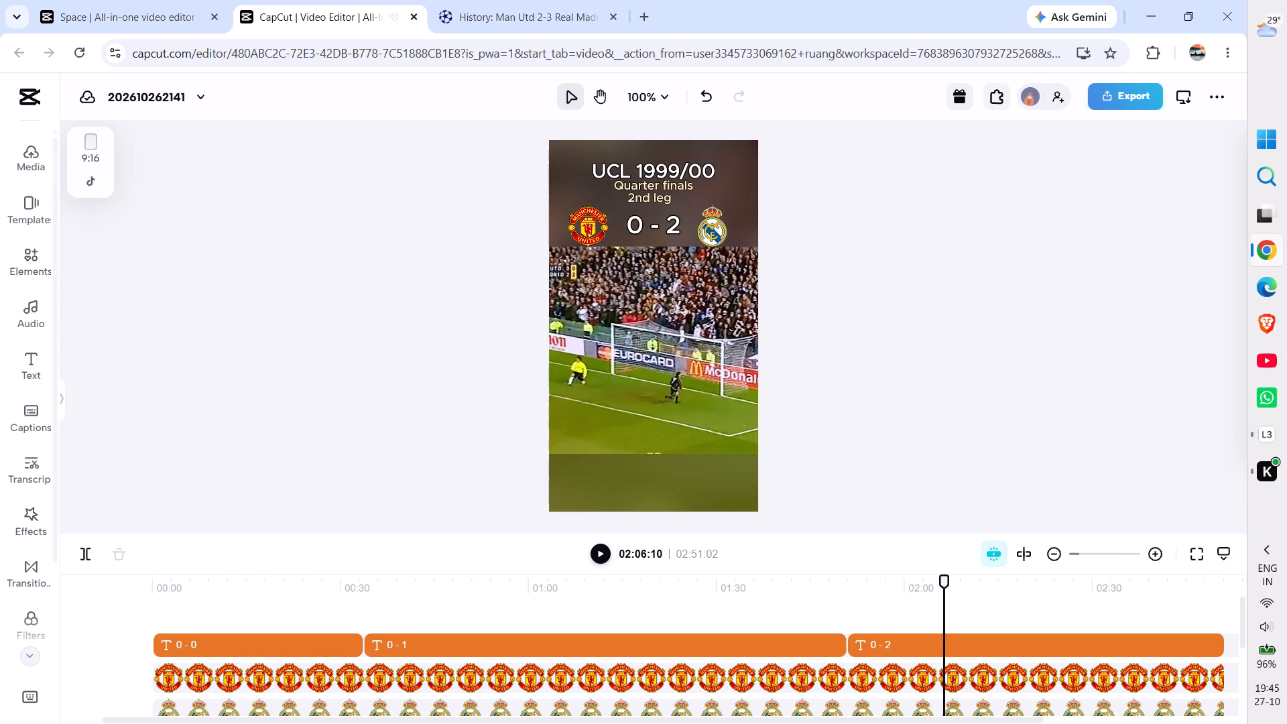
key("space")
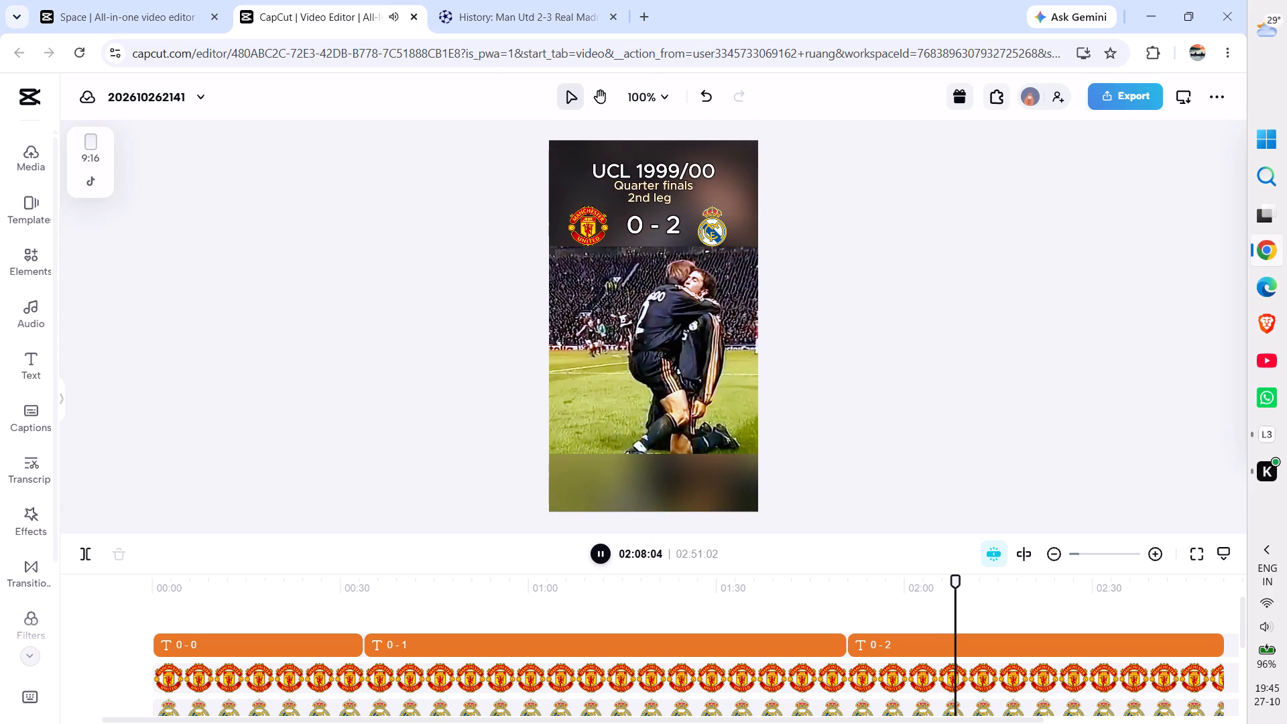
key("space")
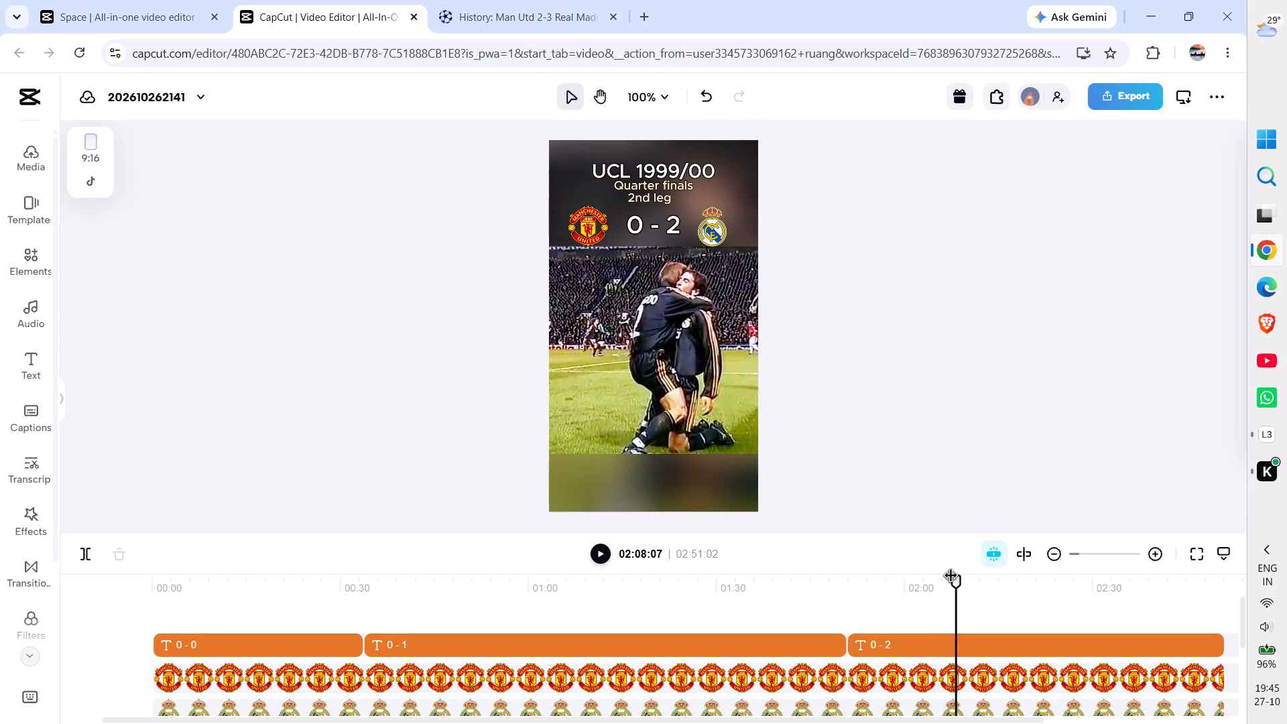
Split the 0 - 2 score text at 02:06:15, where Real Madrid's third goal goes in, and change the later segment to 0 - 3.
left_click_drag(954, 577, 945, 577)
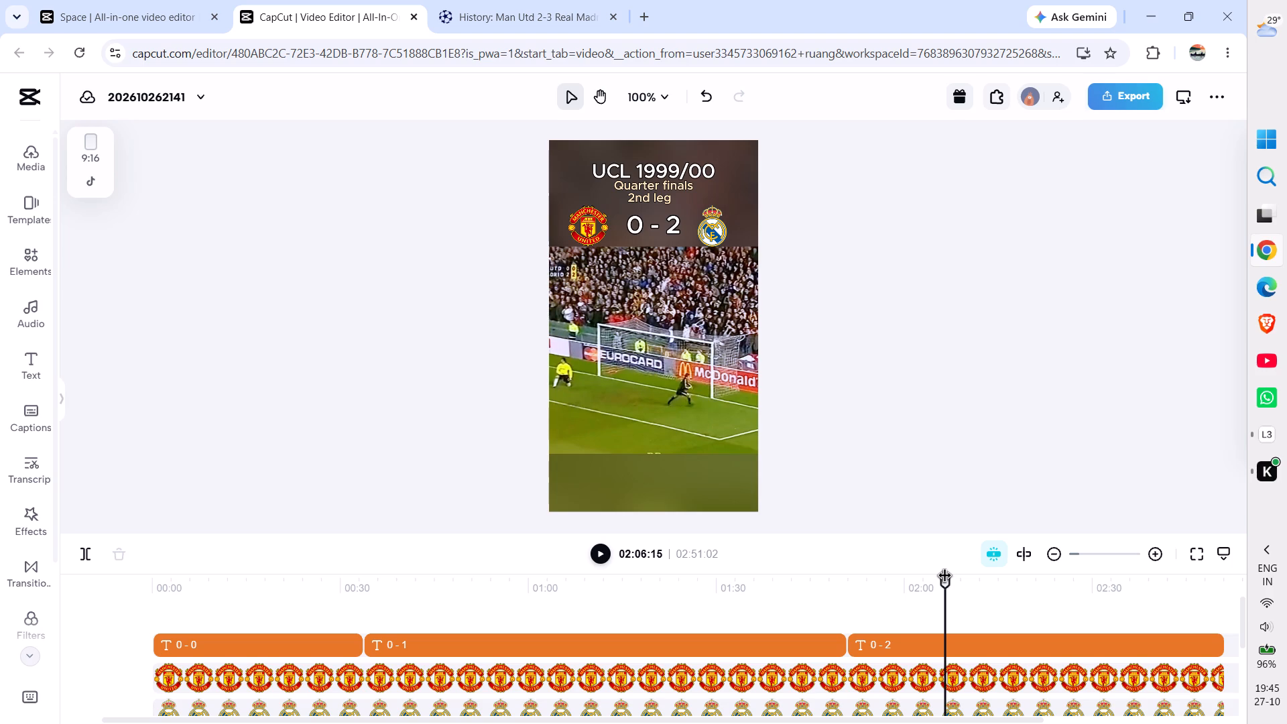
left_click(946, 641)
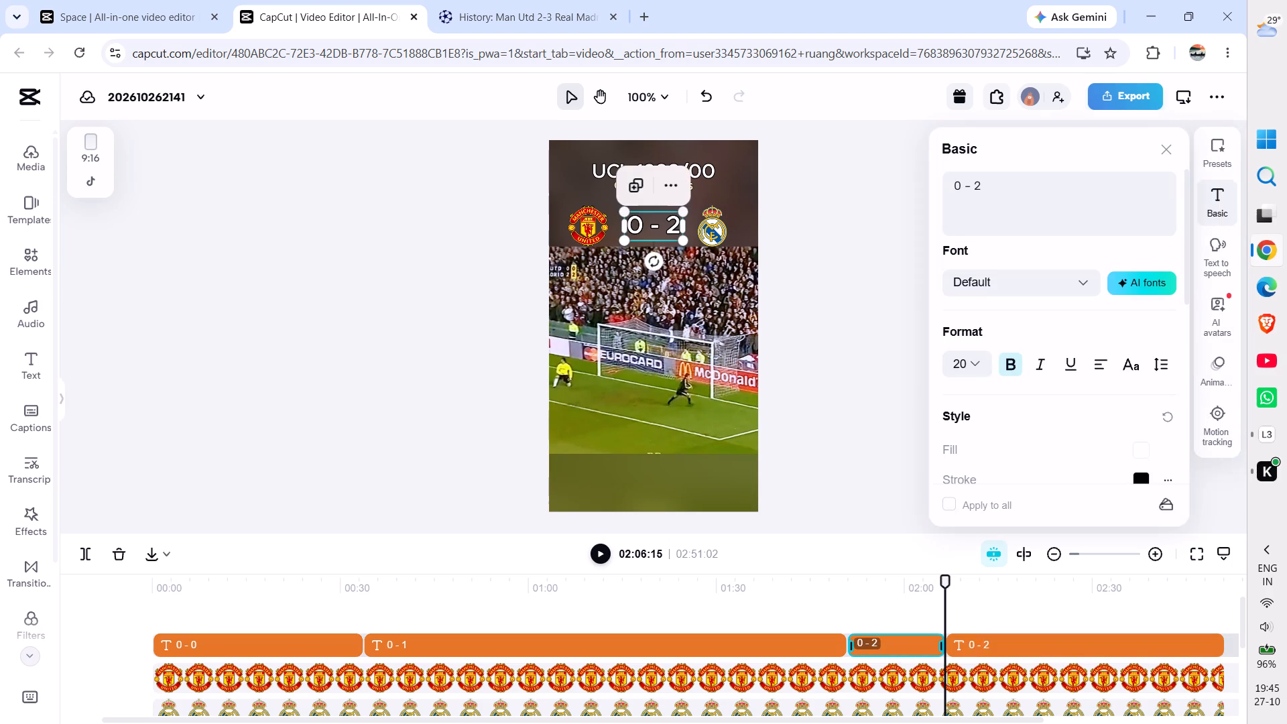
left_click(983, 646)
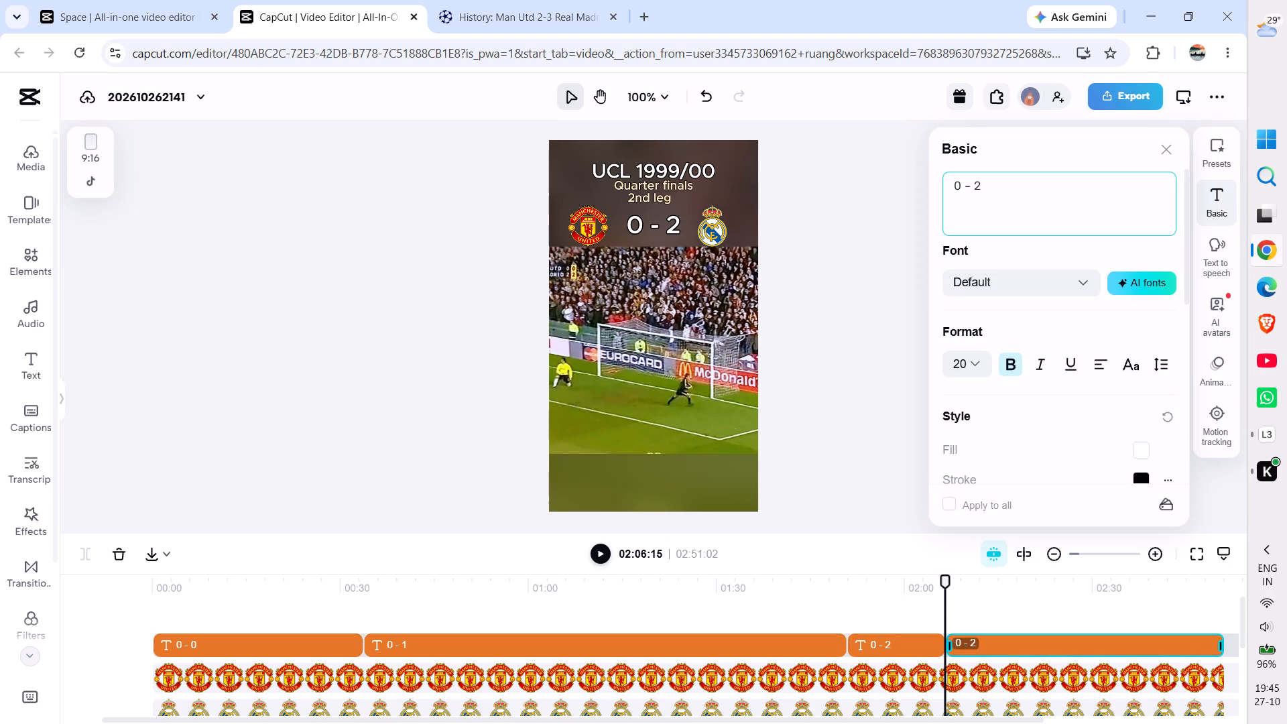
left_click(983, 186)
key("BackSpace")
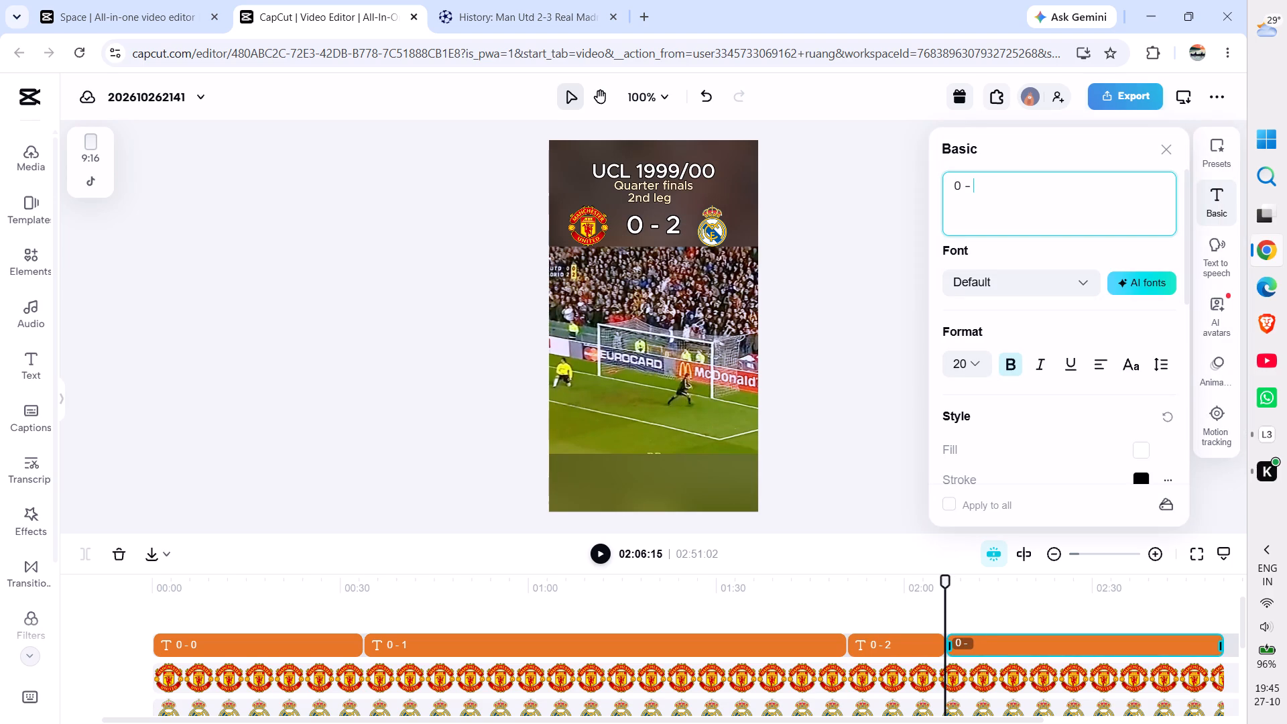
key("3")
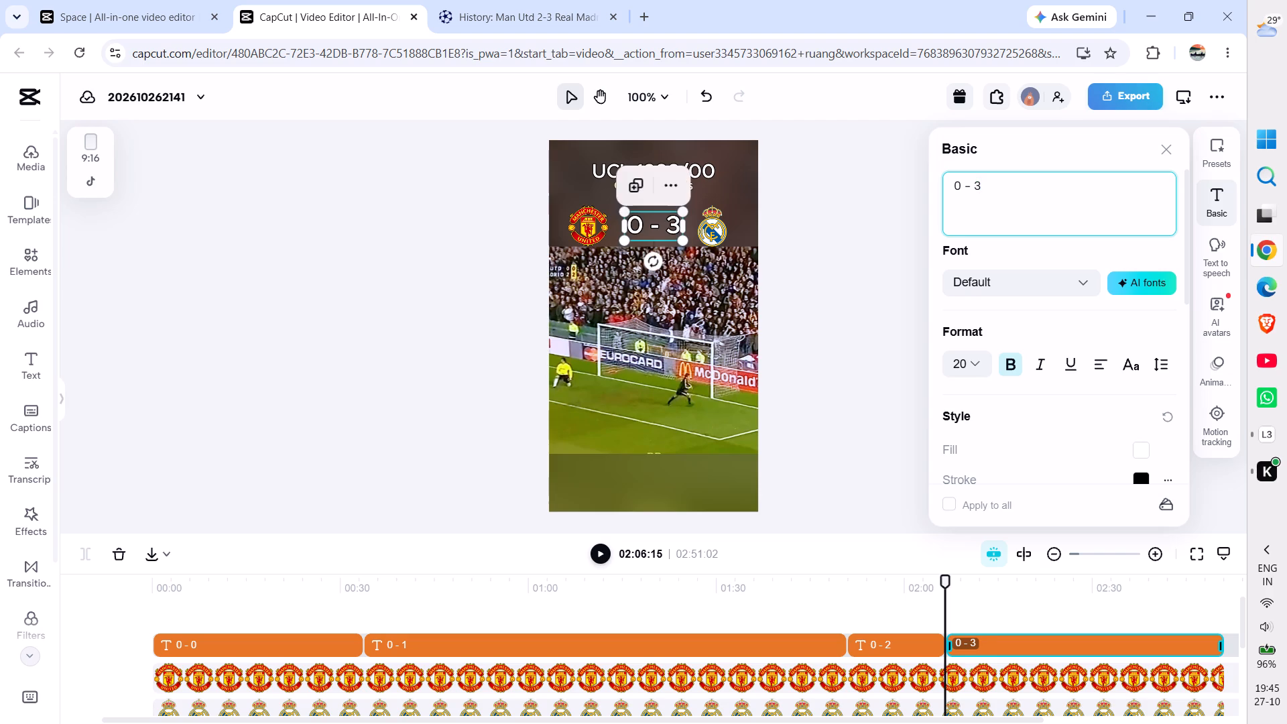
left_click(836, 261)
Review the match footage in short stretches from 02:06:15 for the next goal, stopping playback at 02:17:23.
key("space")
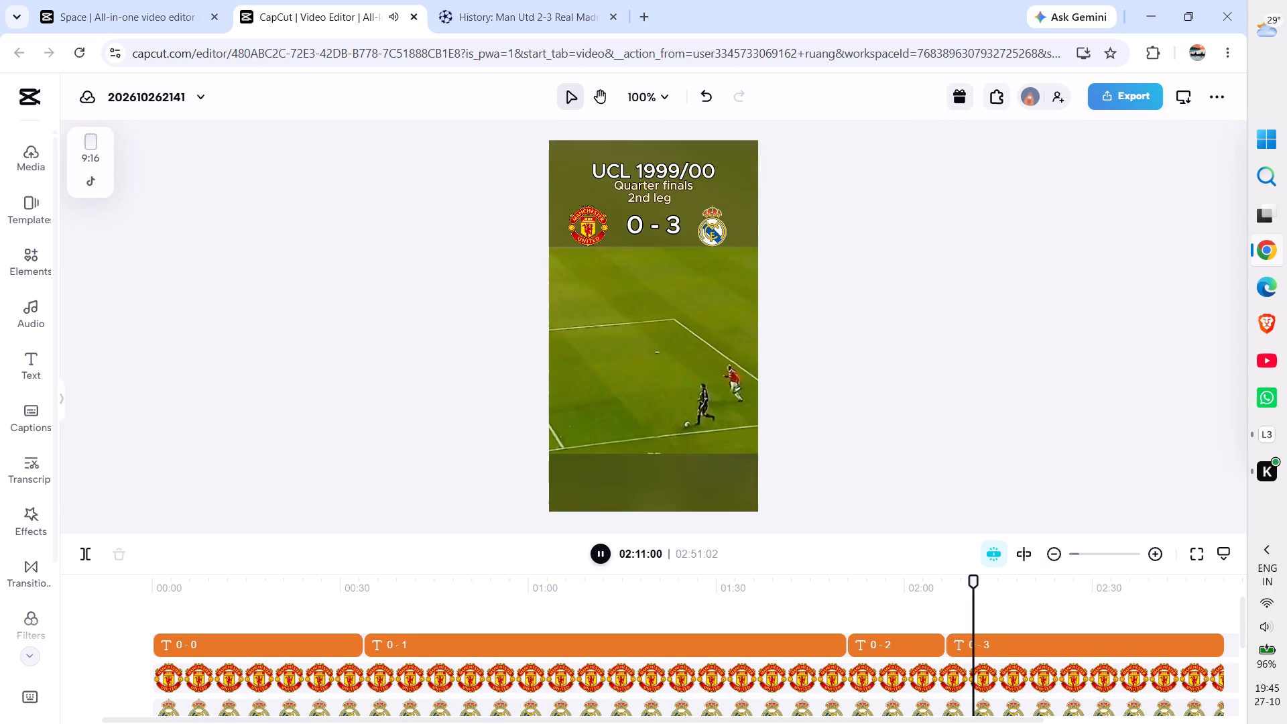
key("space")
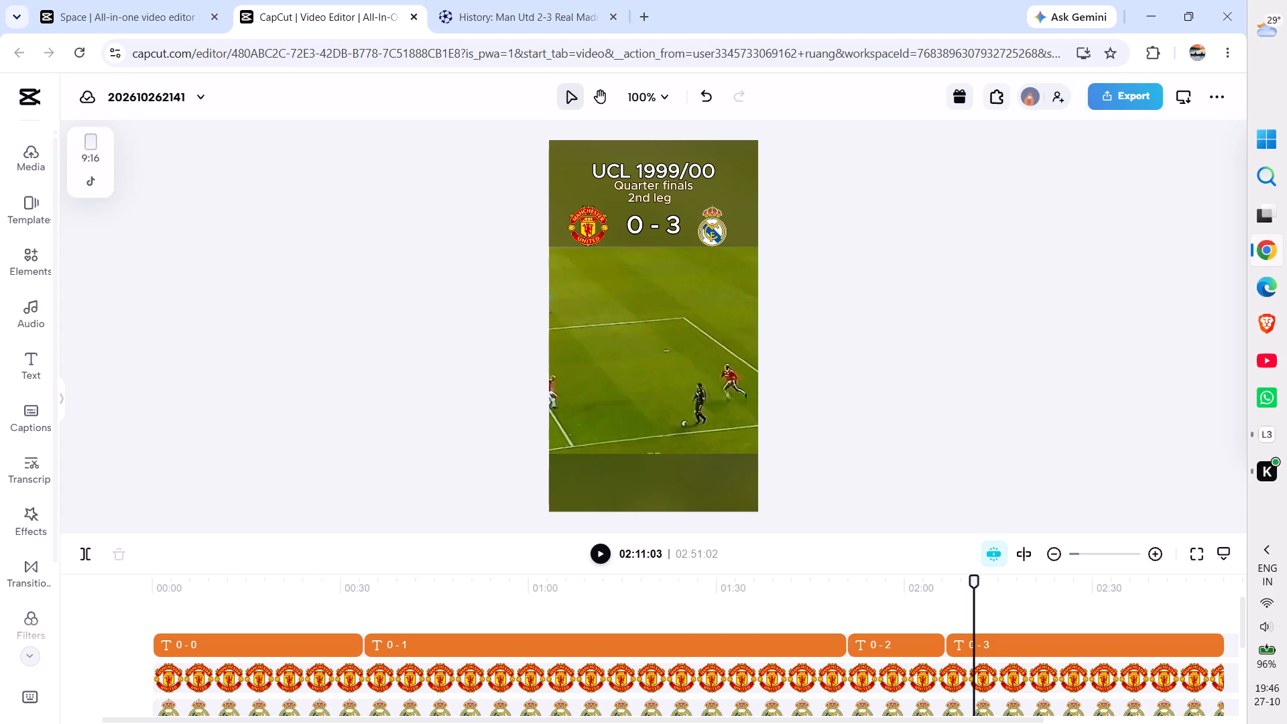
key("space")
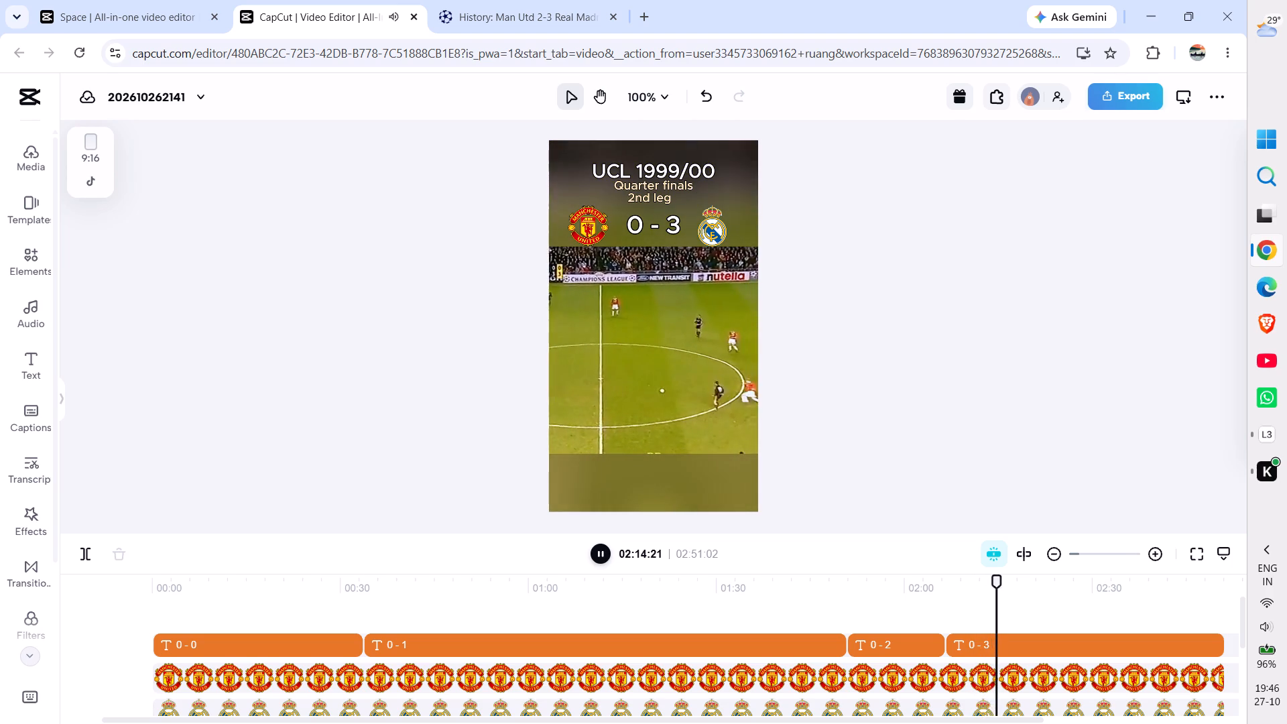
key("space")
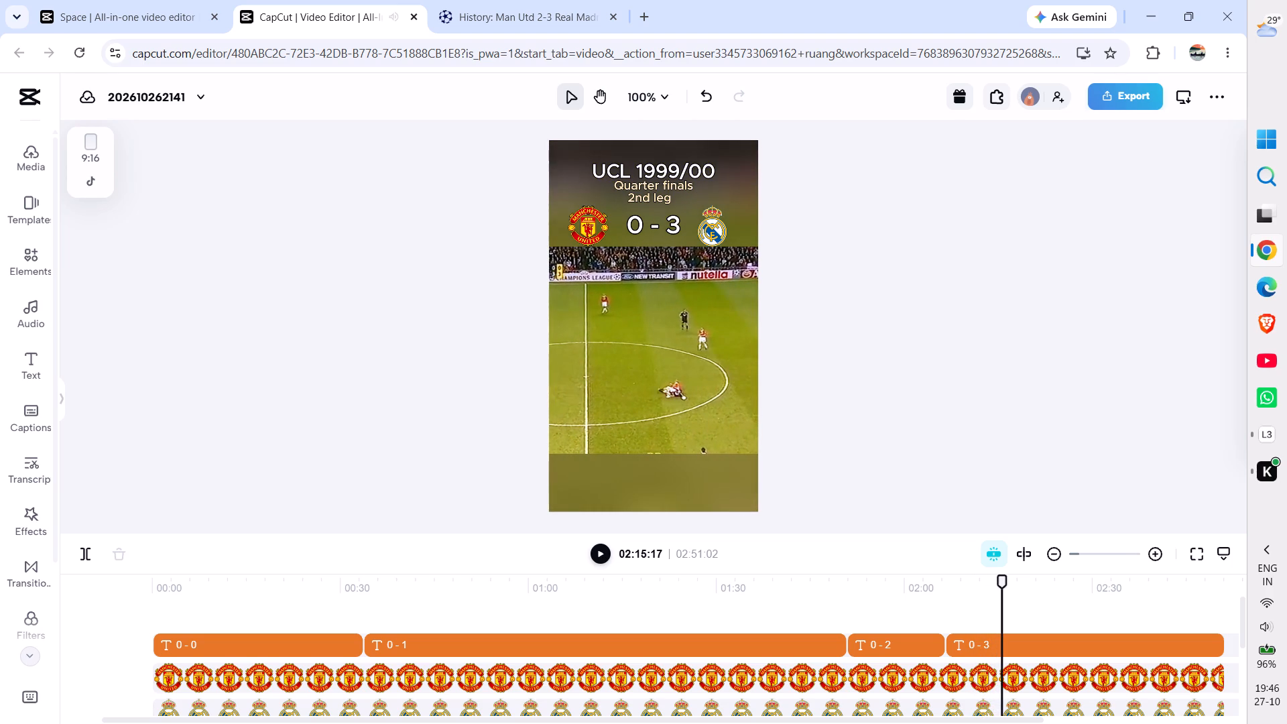
key("space")
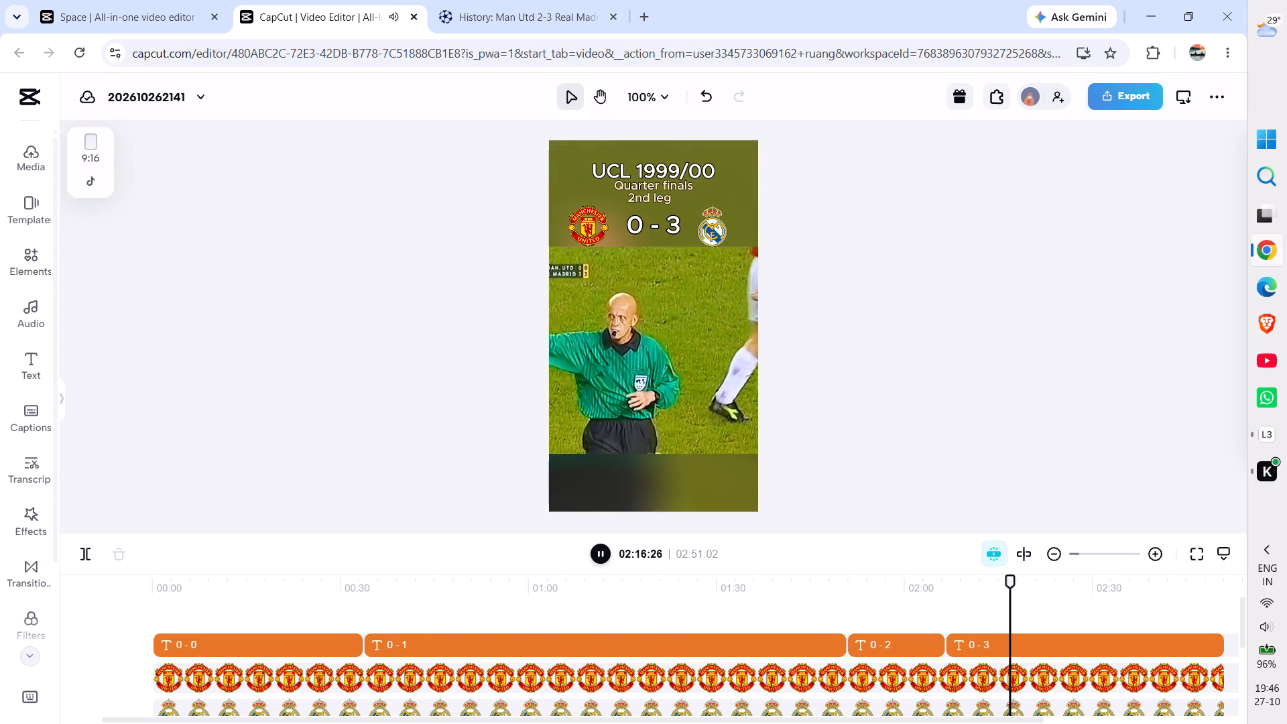
key("space")
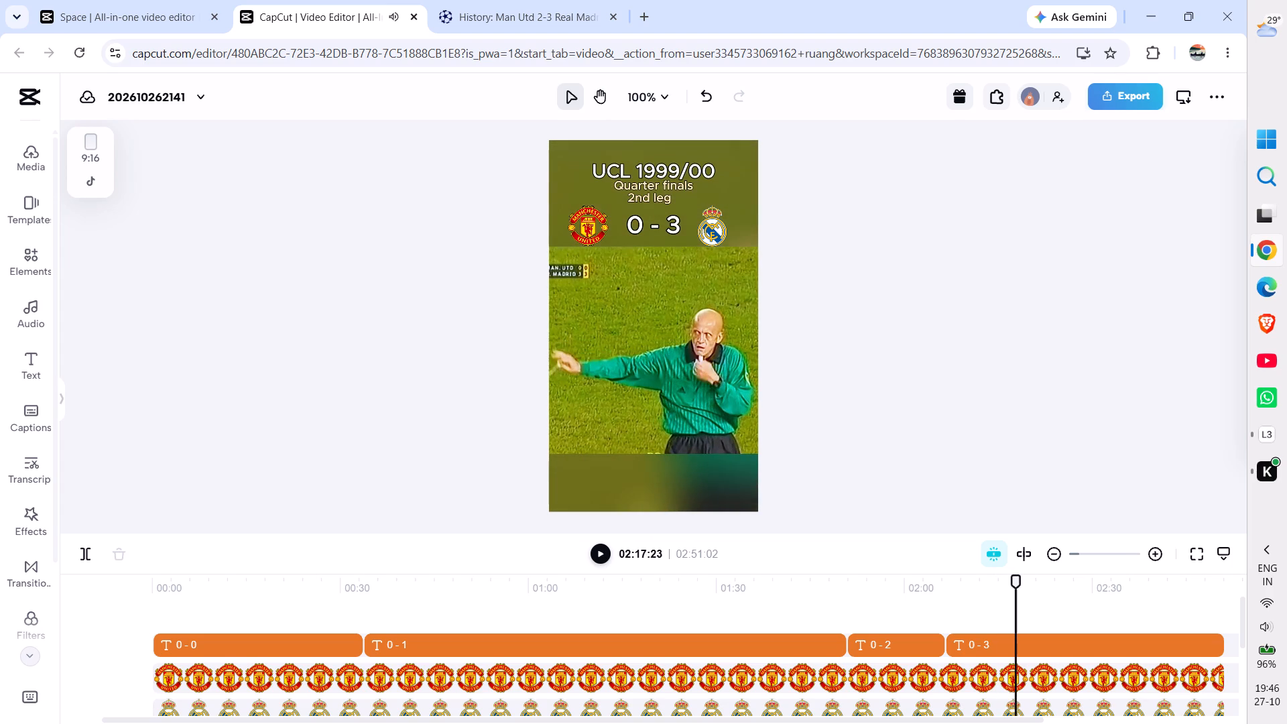
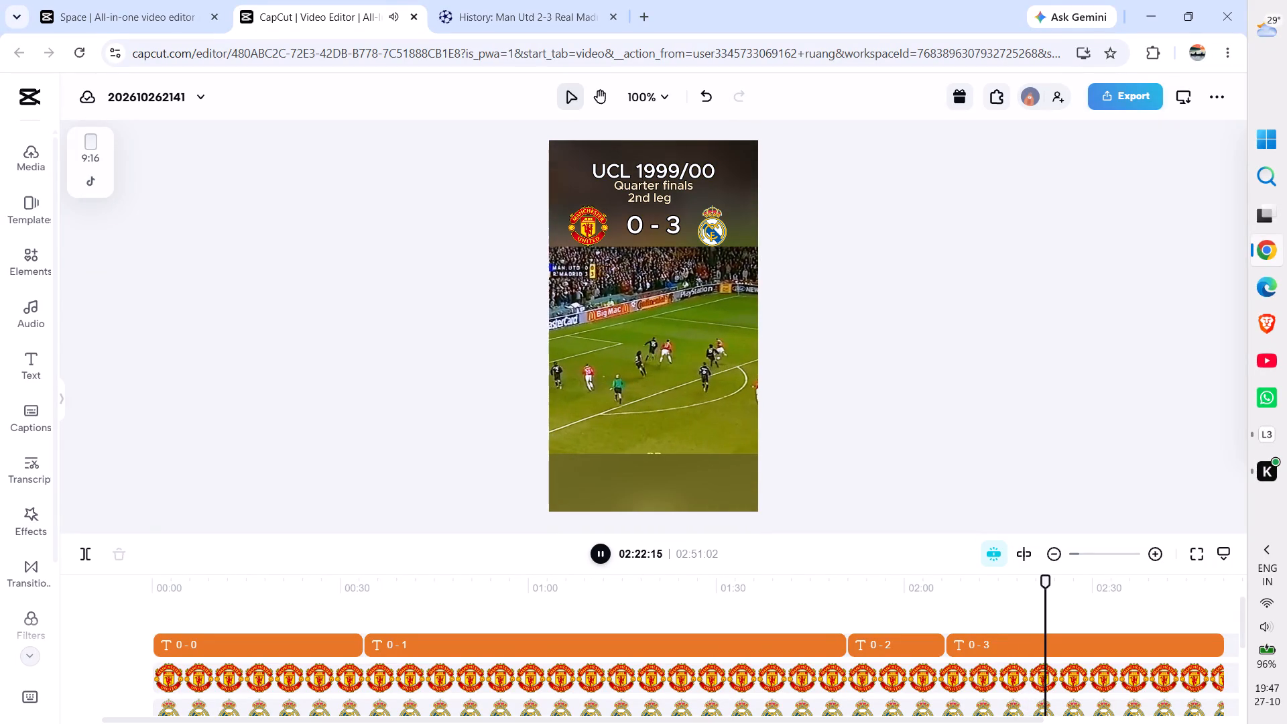
Play on to Manchester United's first goal, then replay it from about 02:22 and stop playback at 02:24:06, where it goes in.
key("space")
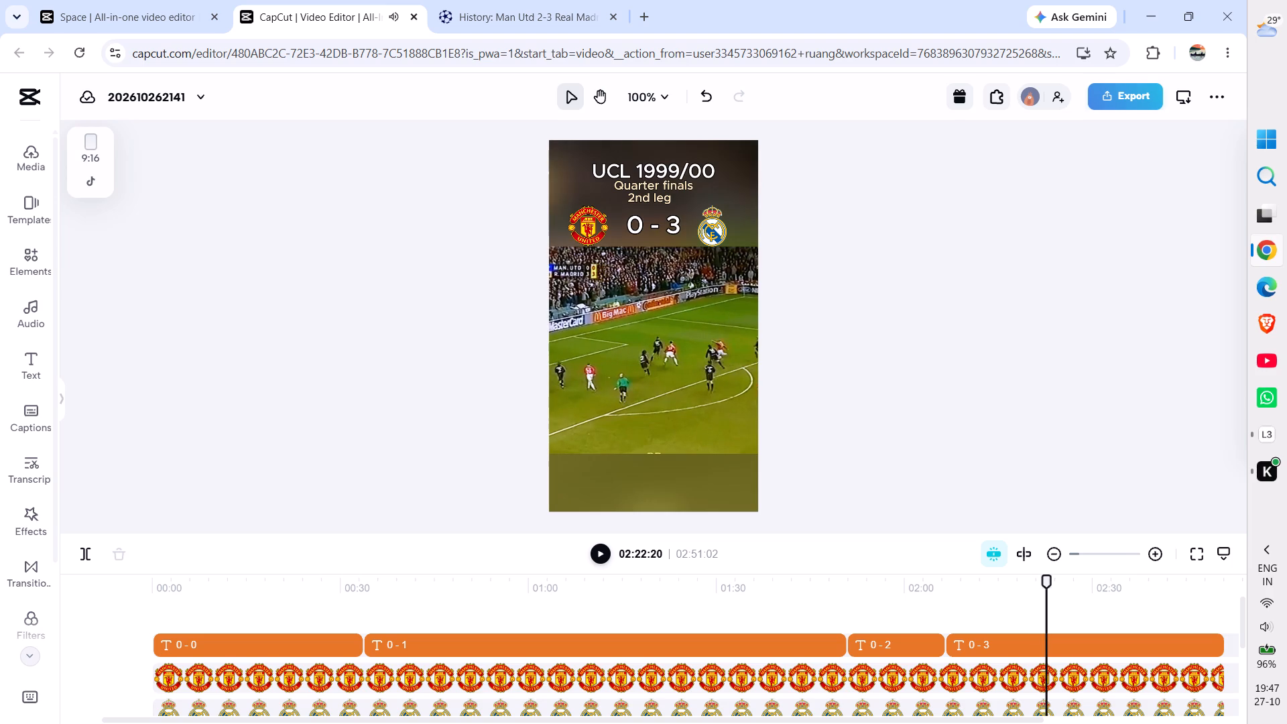
key("space")
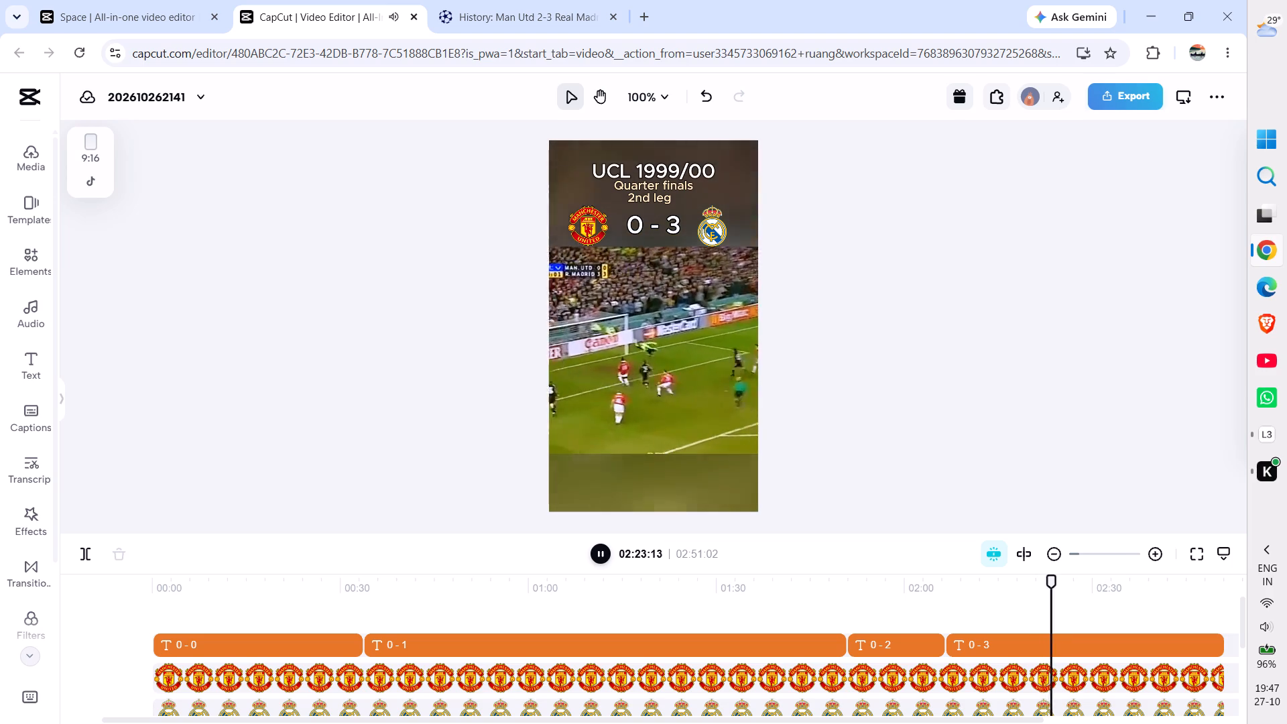
key("space")
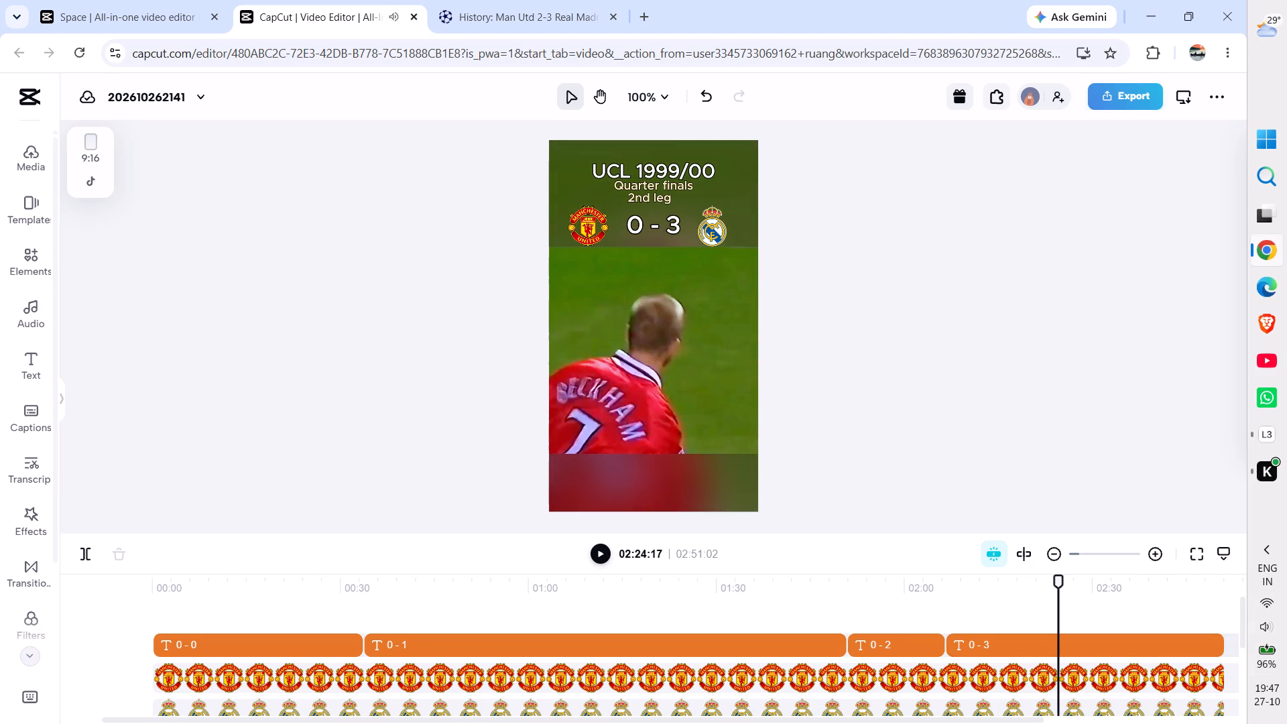
key("ctrl+equal")
key("ctrl+equal")
key("ctrl+equal")
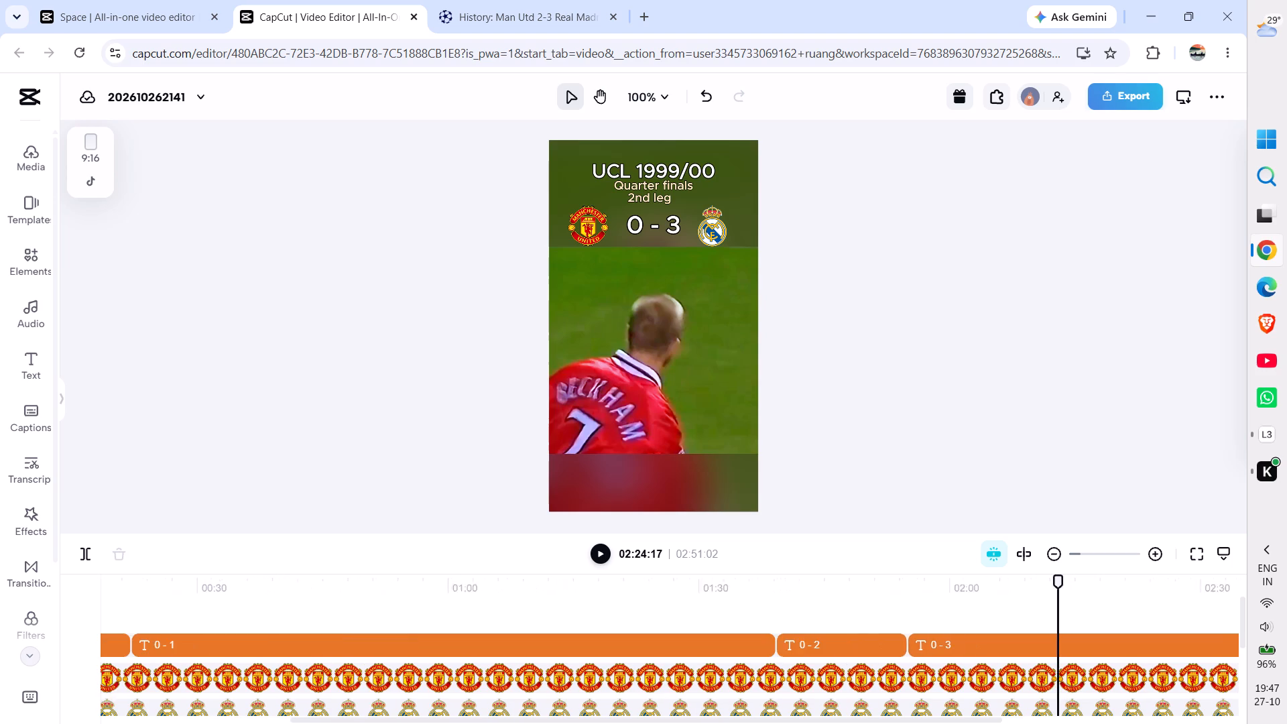
key("ctrl+equal")
key("ctrl+equal")
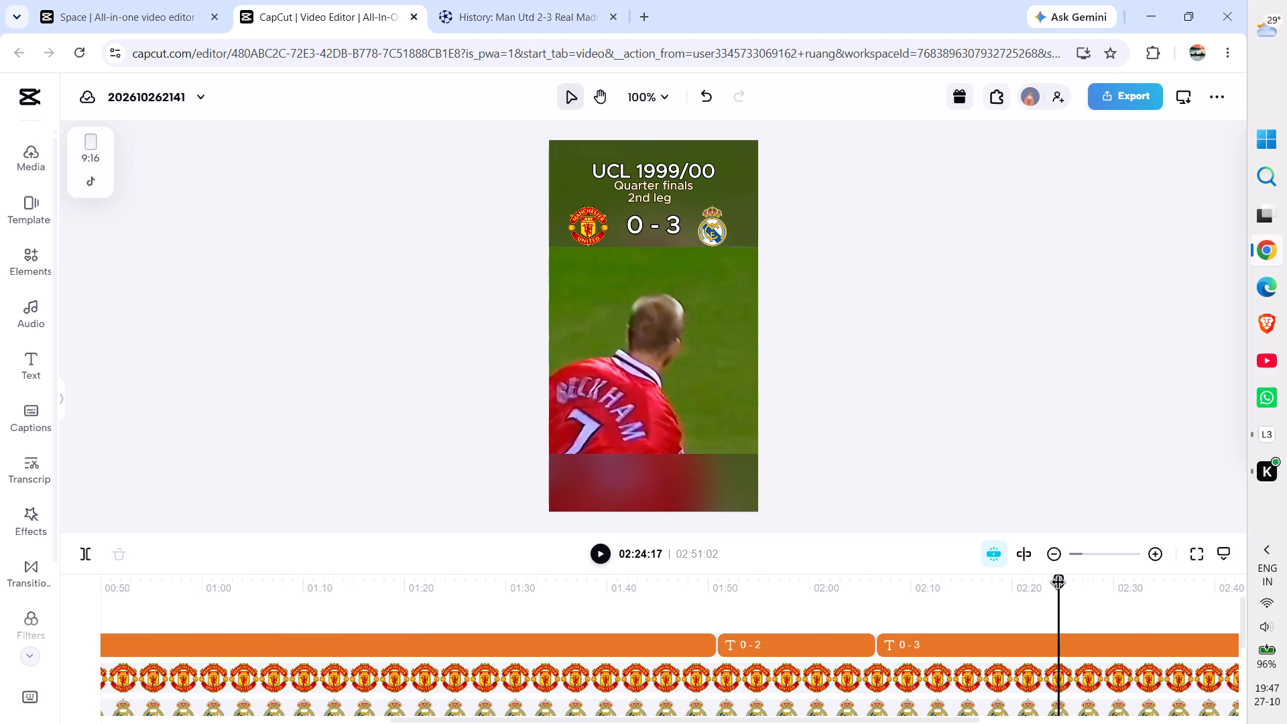
left_click_drag(1058, 584, 1030, 586)
key("space")
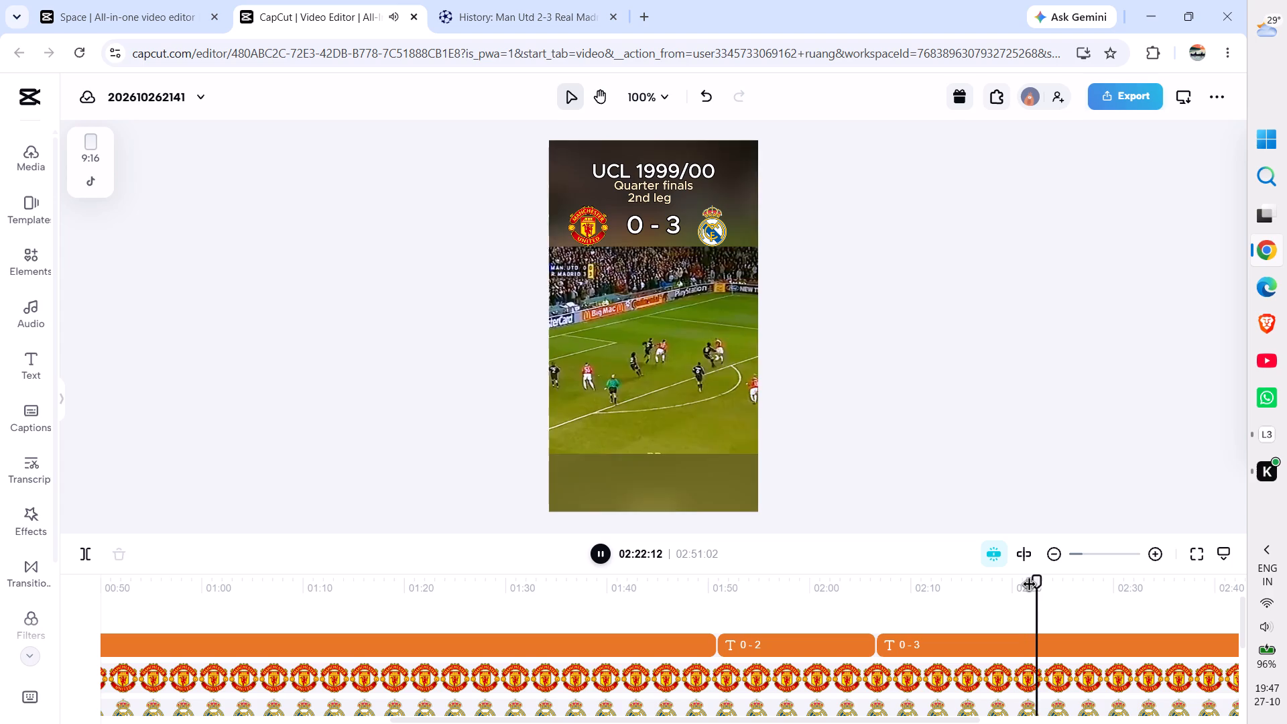
key("space")
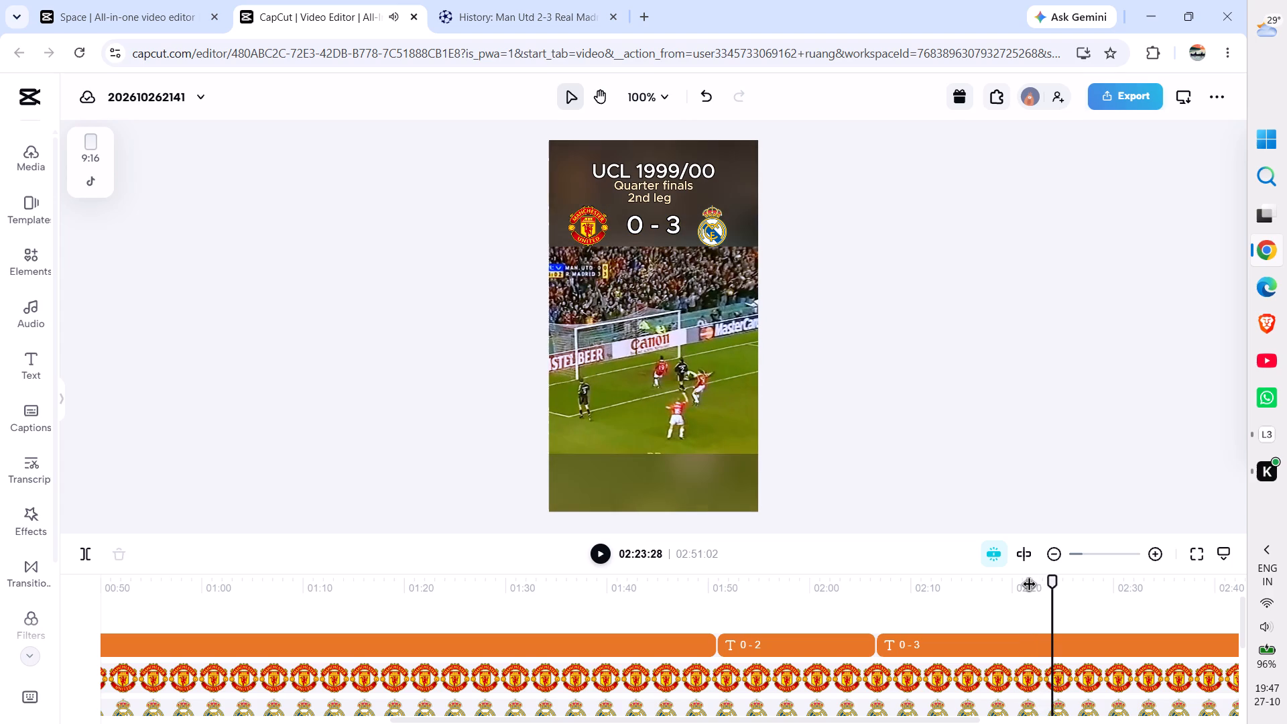
key("space")
key("space")
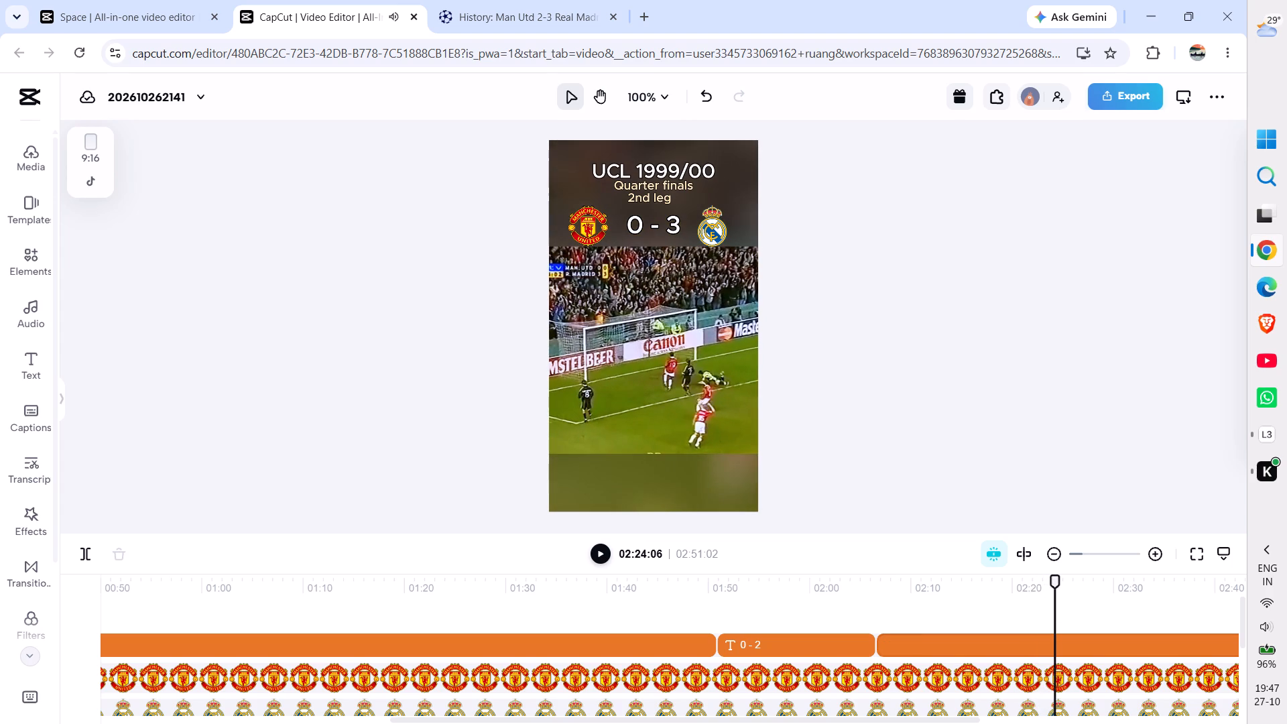
Split the 0 - 3 score text at 02:24:06 and change the later segment to 1 - 3.
left_click(1053, 642)
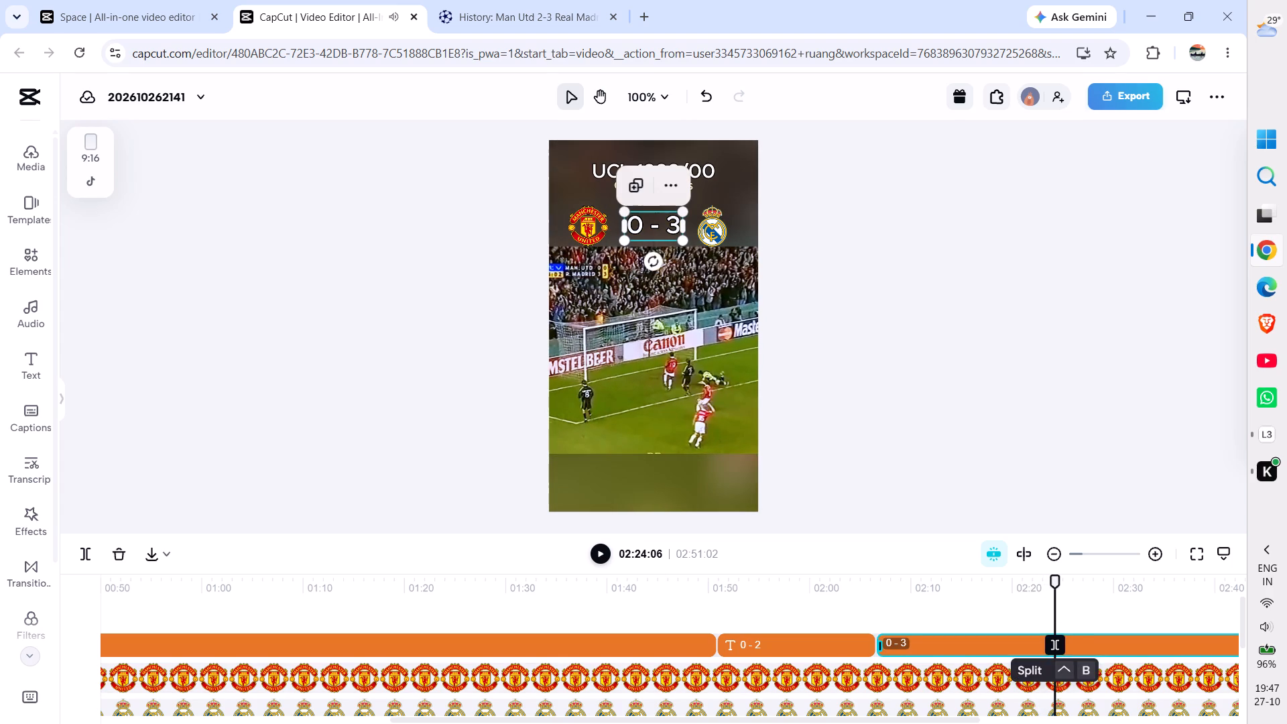
left_click(1096, 642)
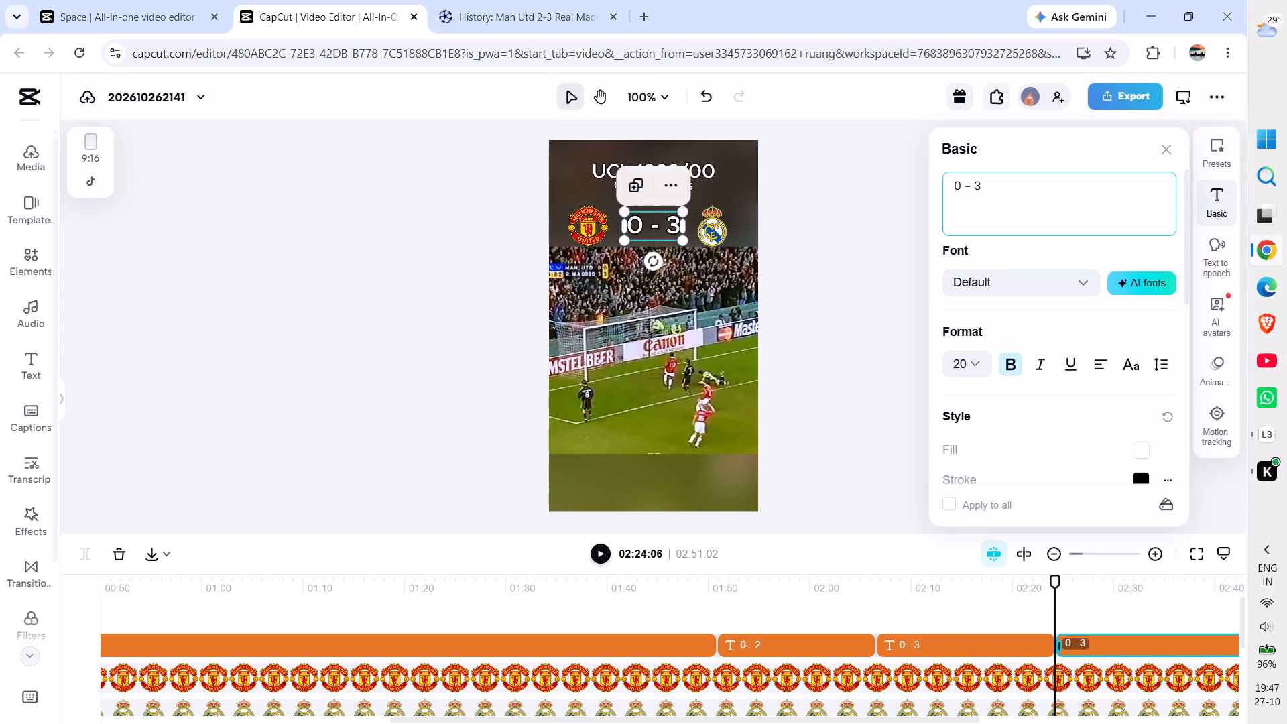
left_click(961, 194)
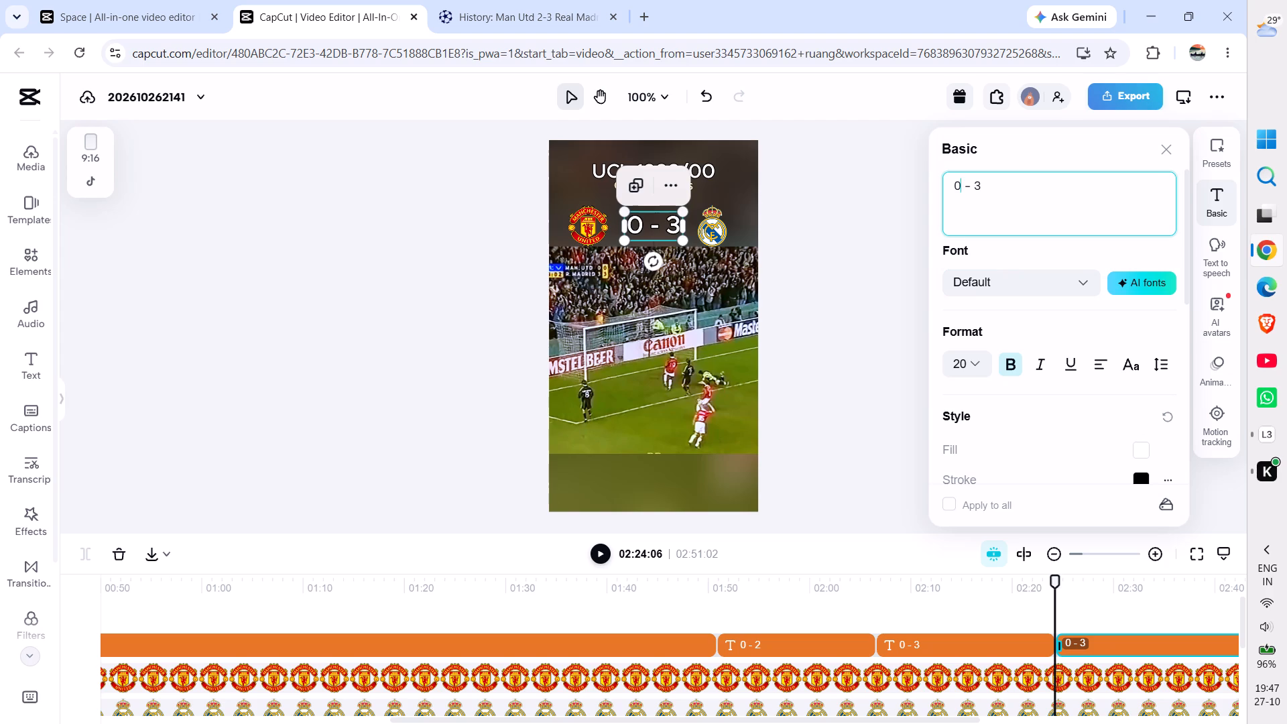
key("BackSpace")
key("1")
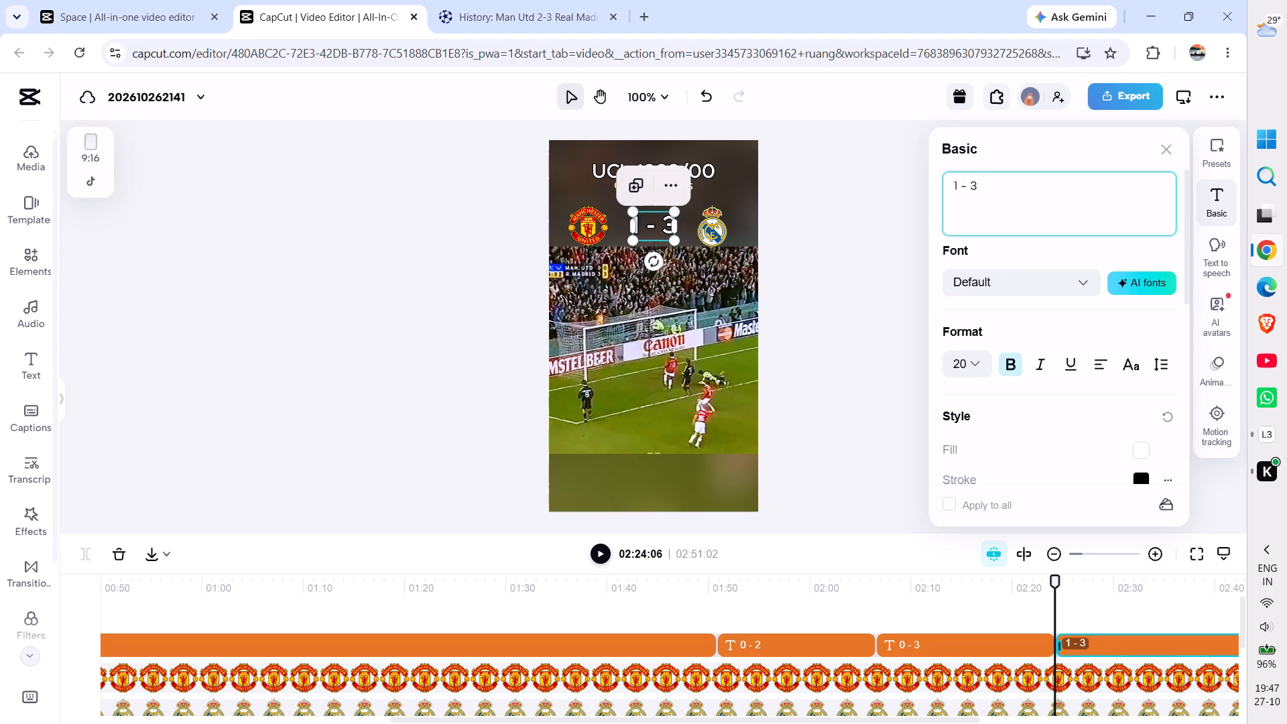
left_click(841, 294)
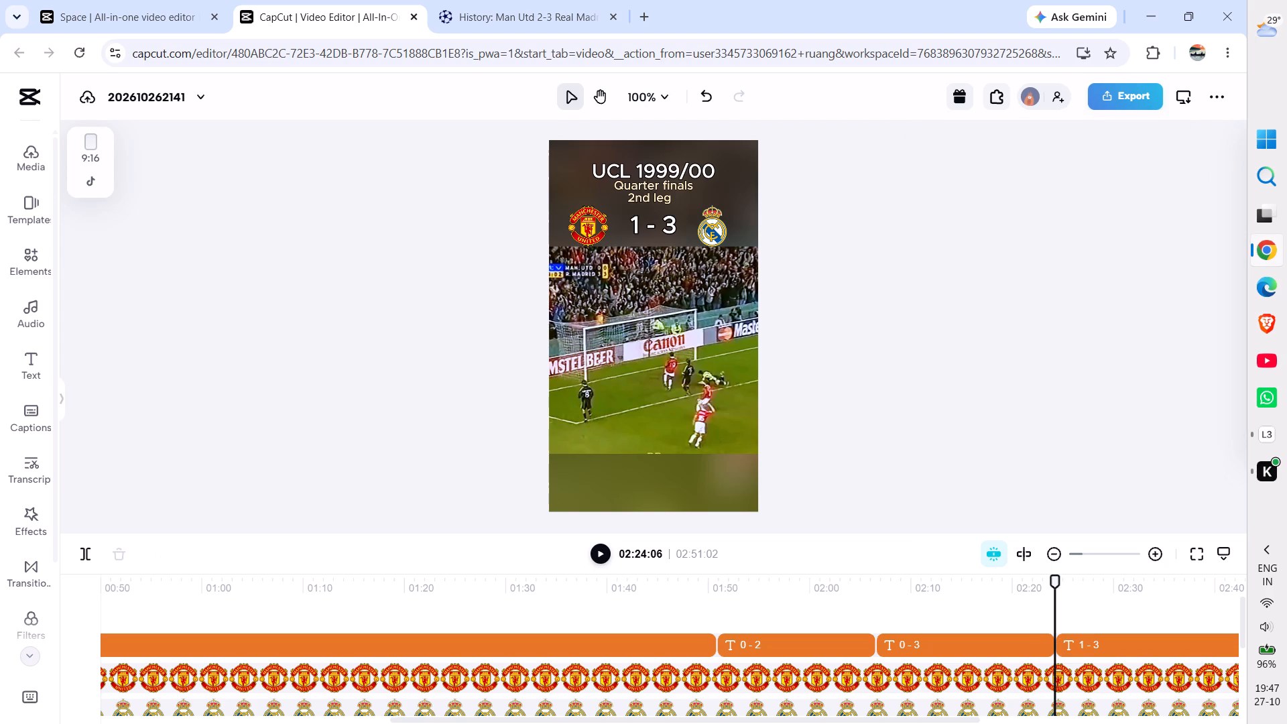
Review the match footage in short stretches from 02:24:06 for the next goal, stopping playback at 02:36:00.
key("space")
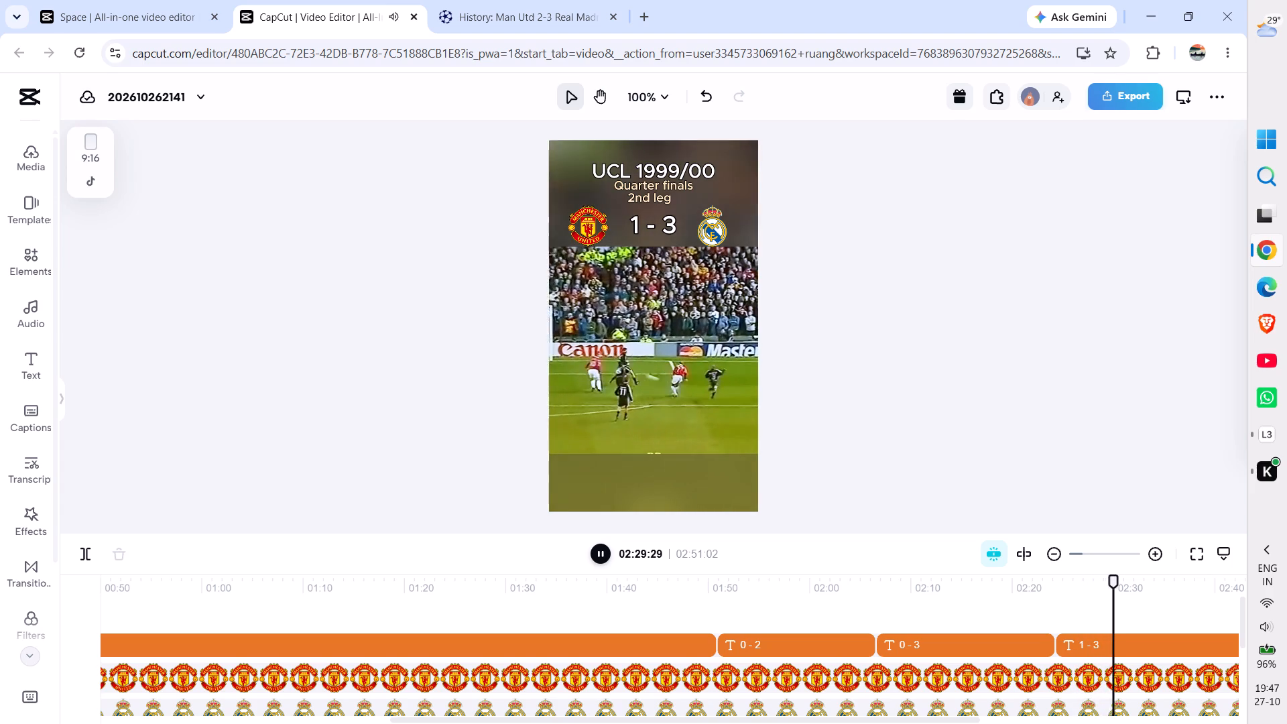
key("space")
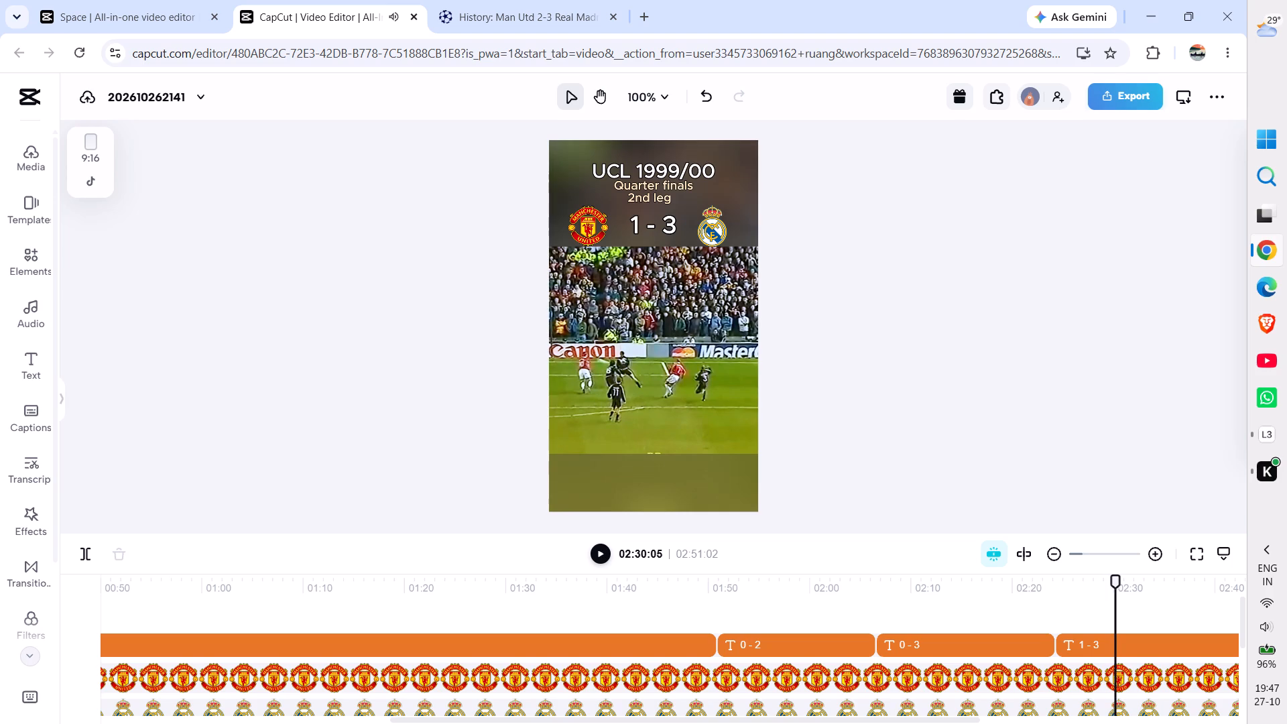
key("space")
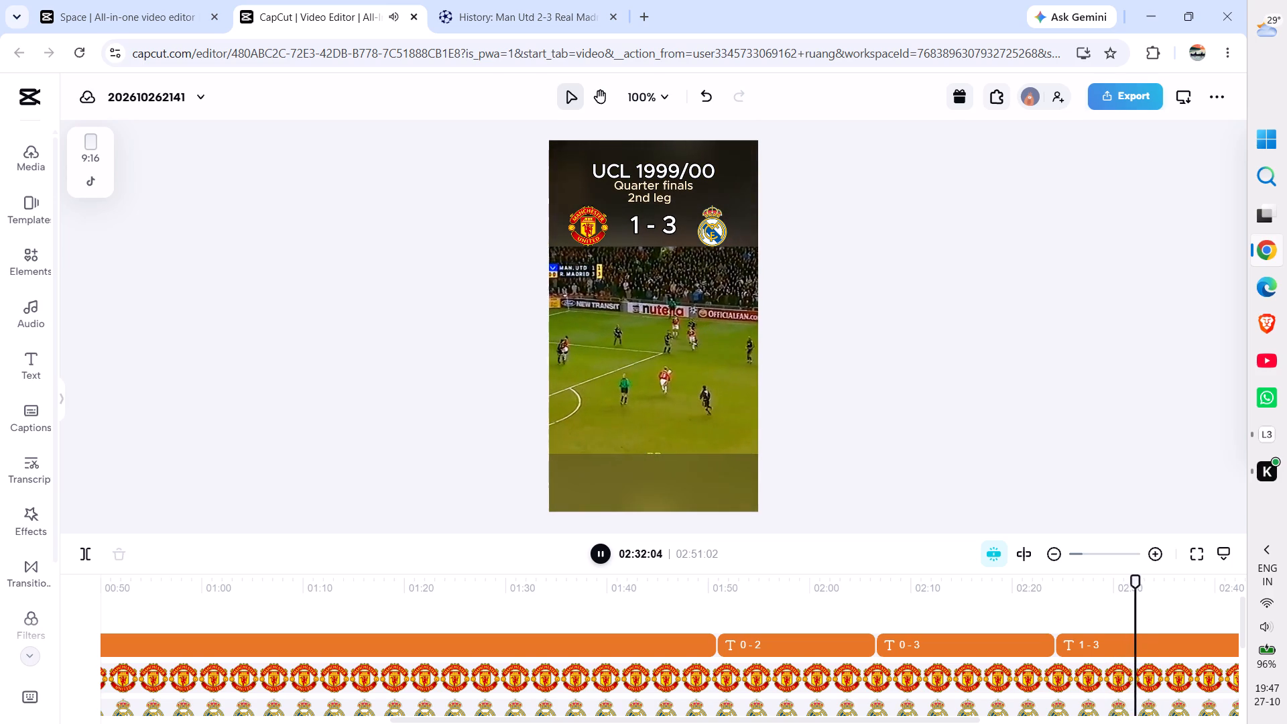
key("space")
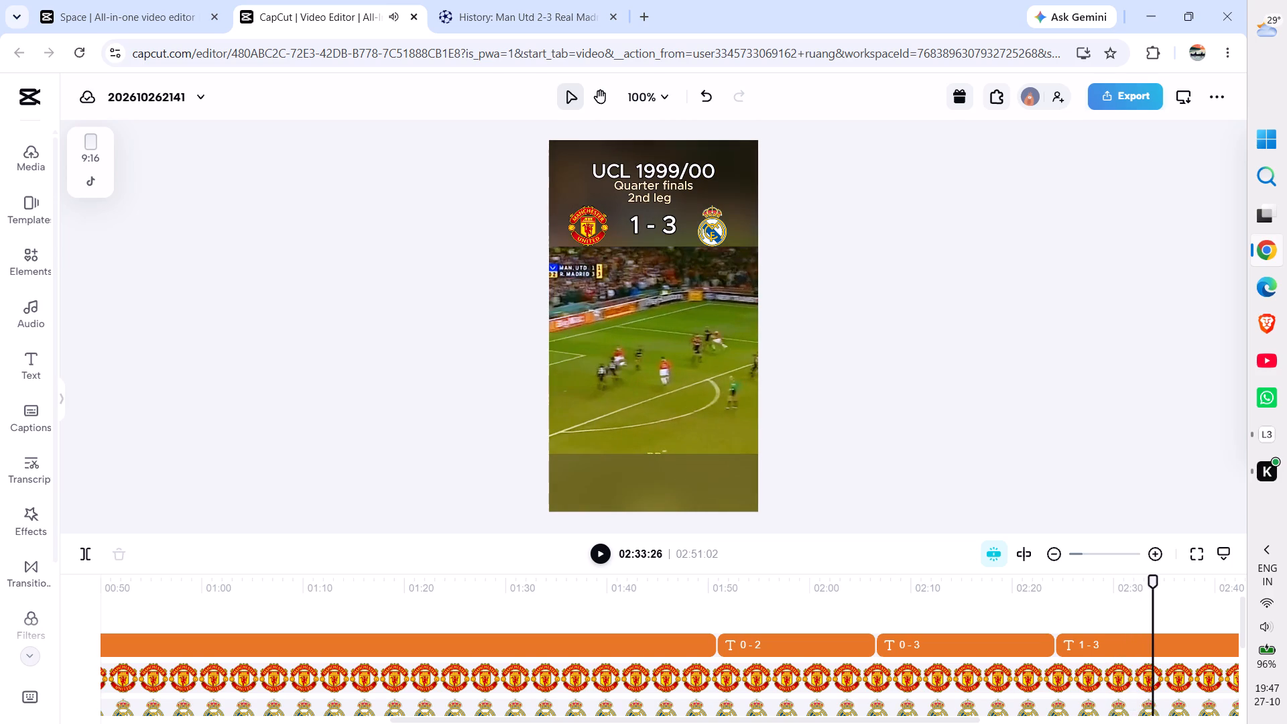
scroll(918, 609, "left", 4)
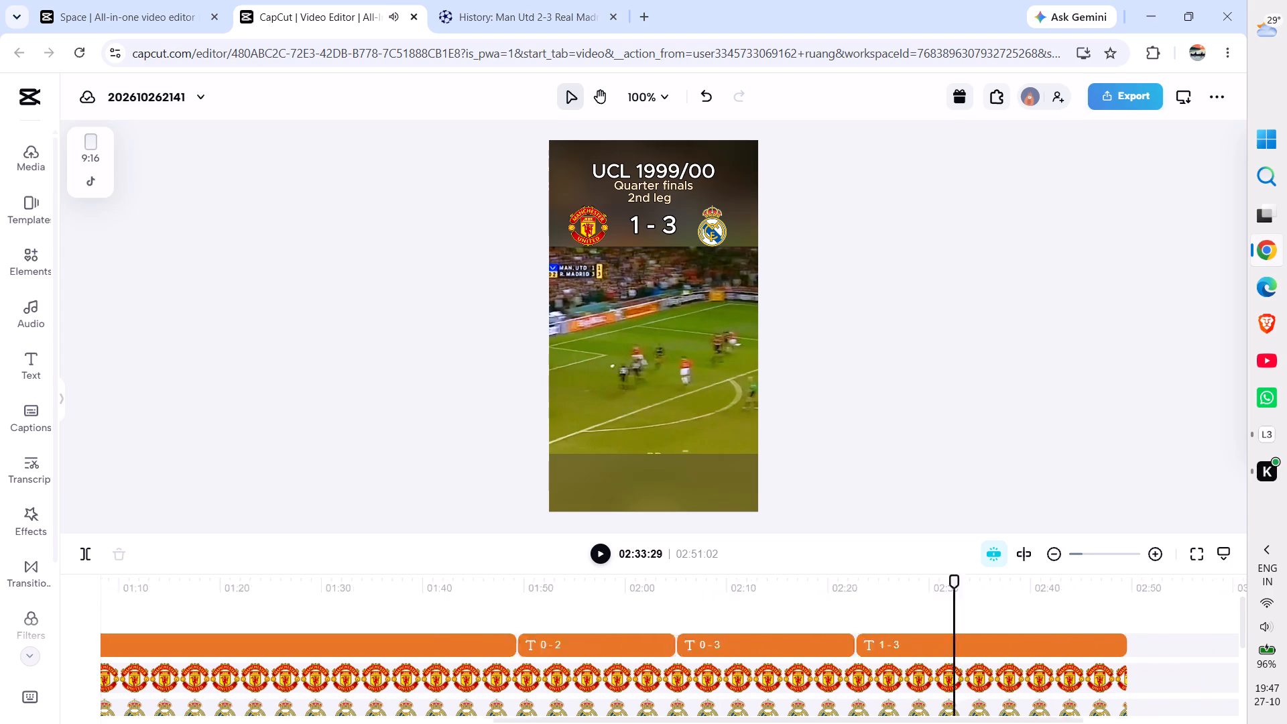
scroll(918, 609, "left", 1)
key("space")
key("space")
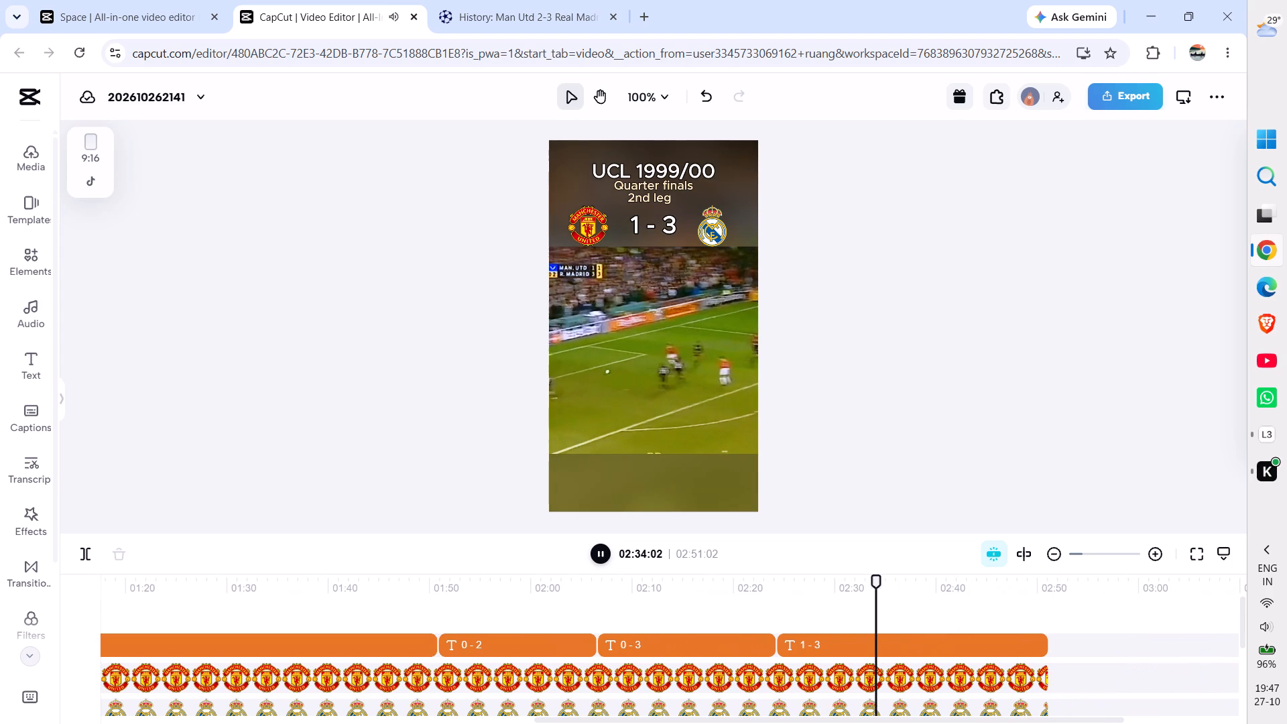
key("space")
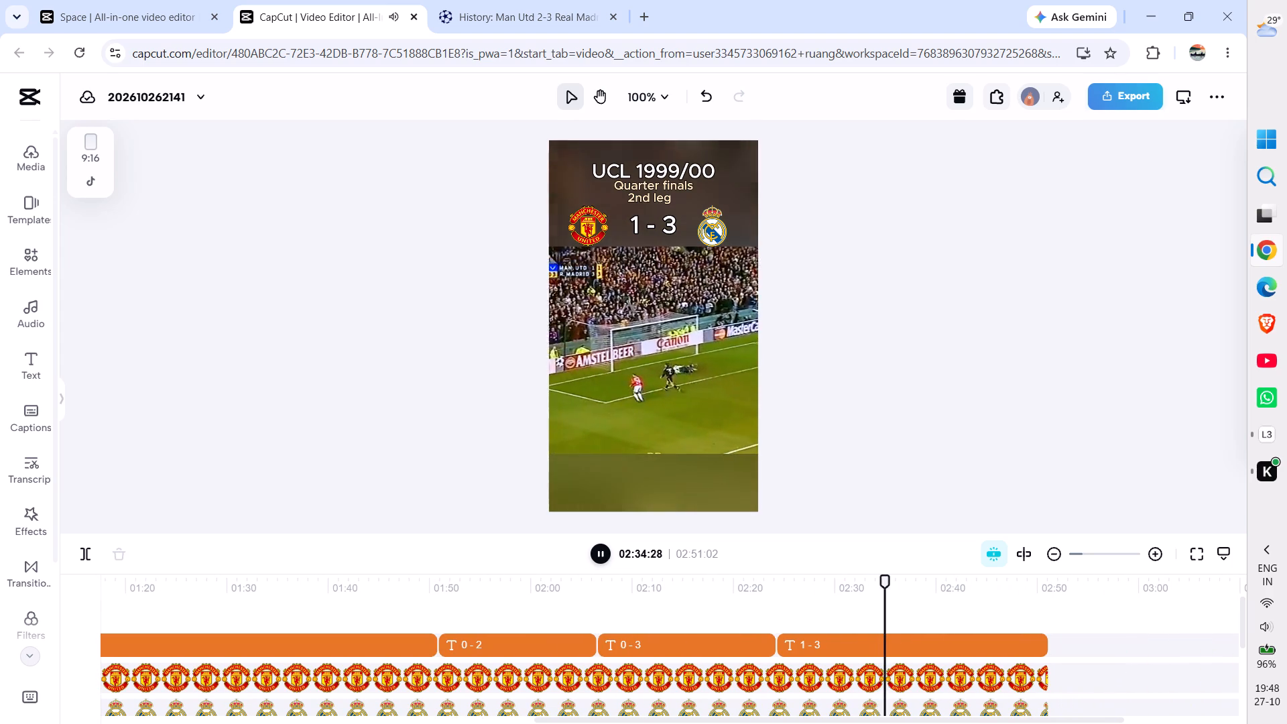
key("space")
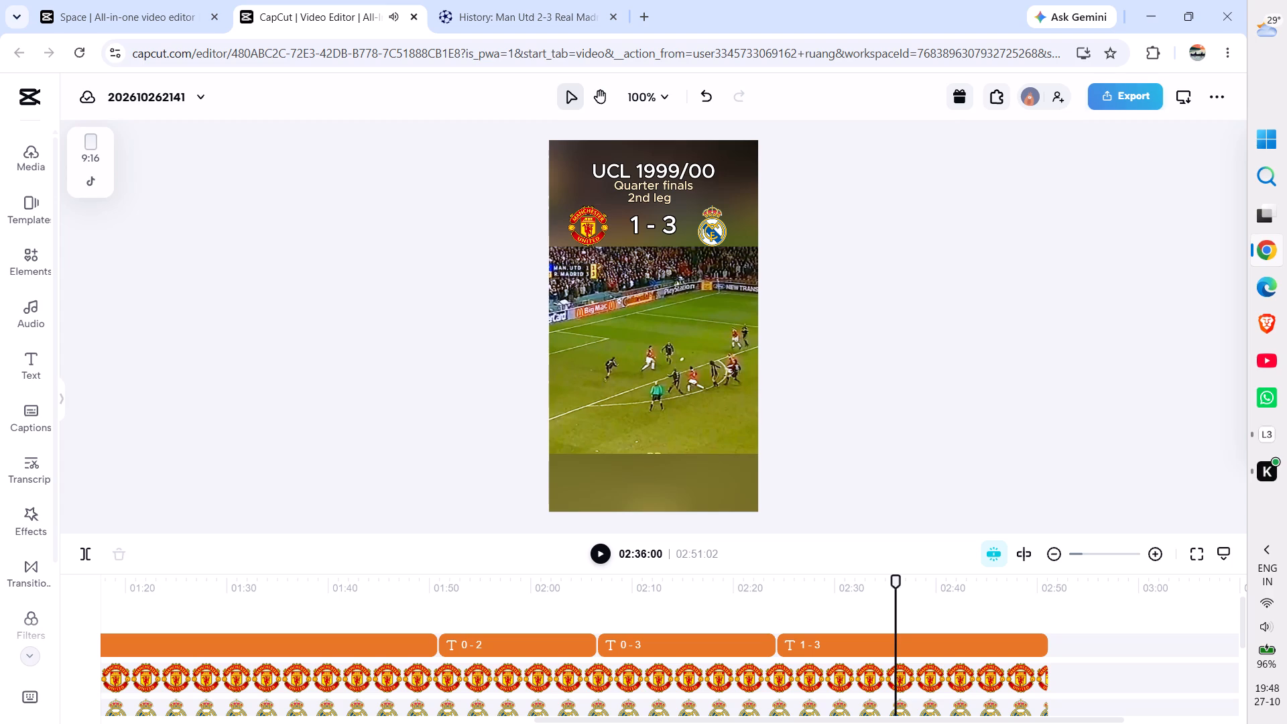
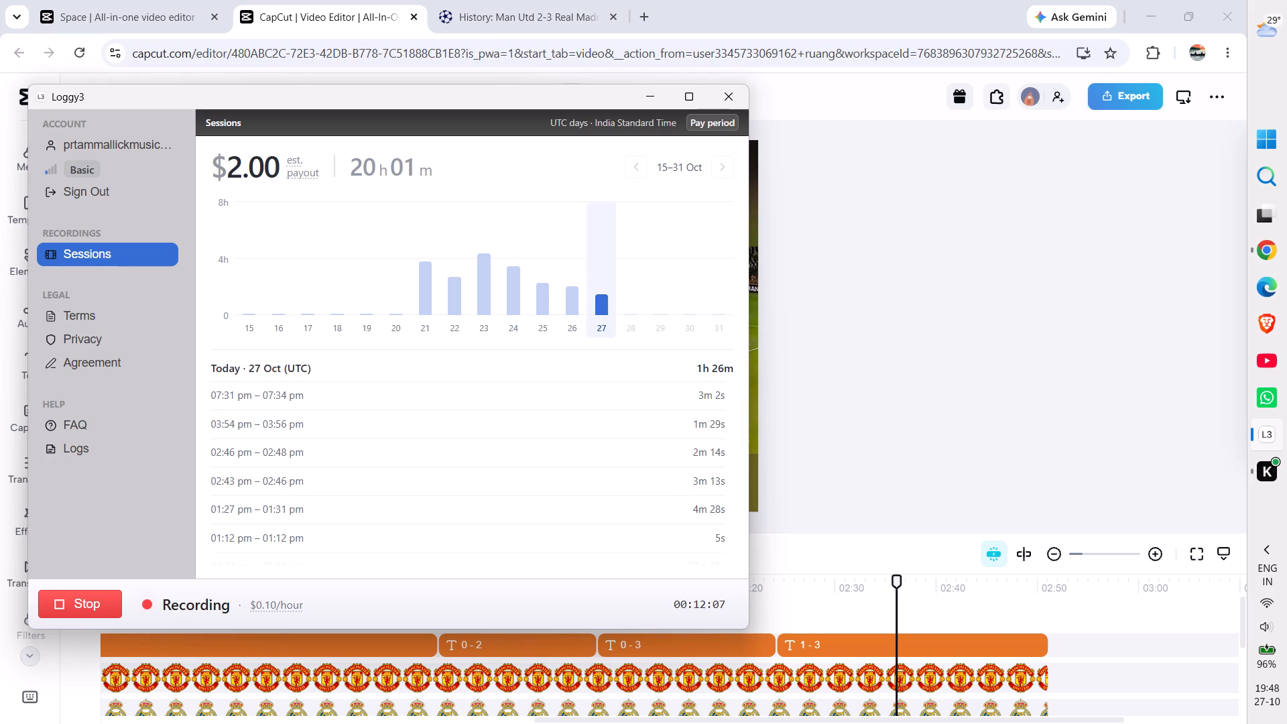
Play on from 02:36:00 to Manchester United's second goal, then replay it from 02:46:18 and stop playback at 02:48:20.
left_click(988, 359)
key("space")
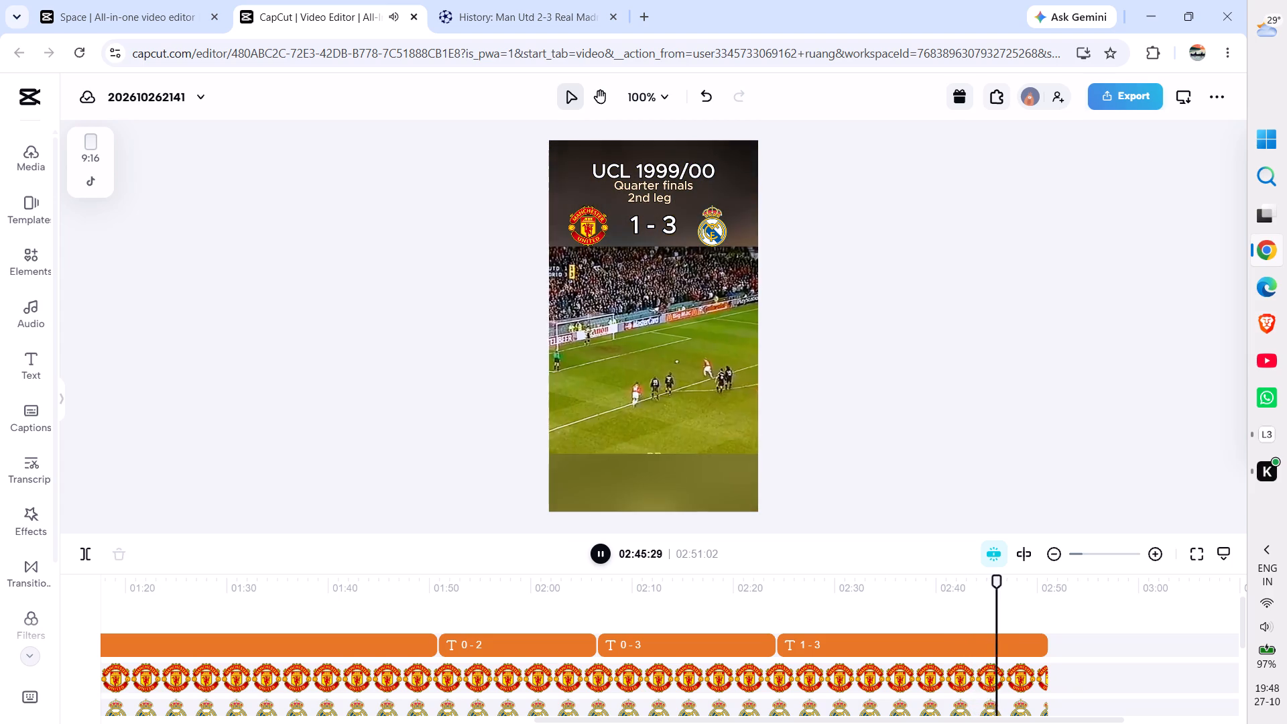
key("space")
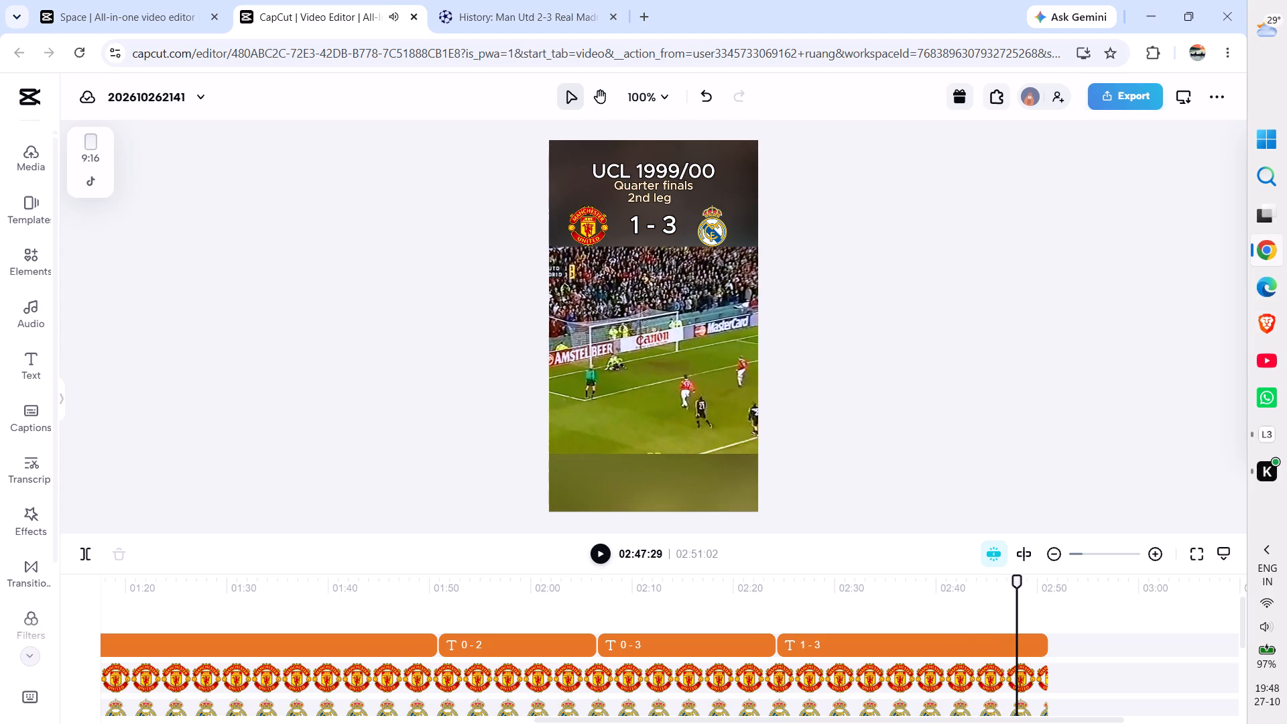
key("space")
key("space")
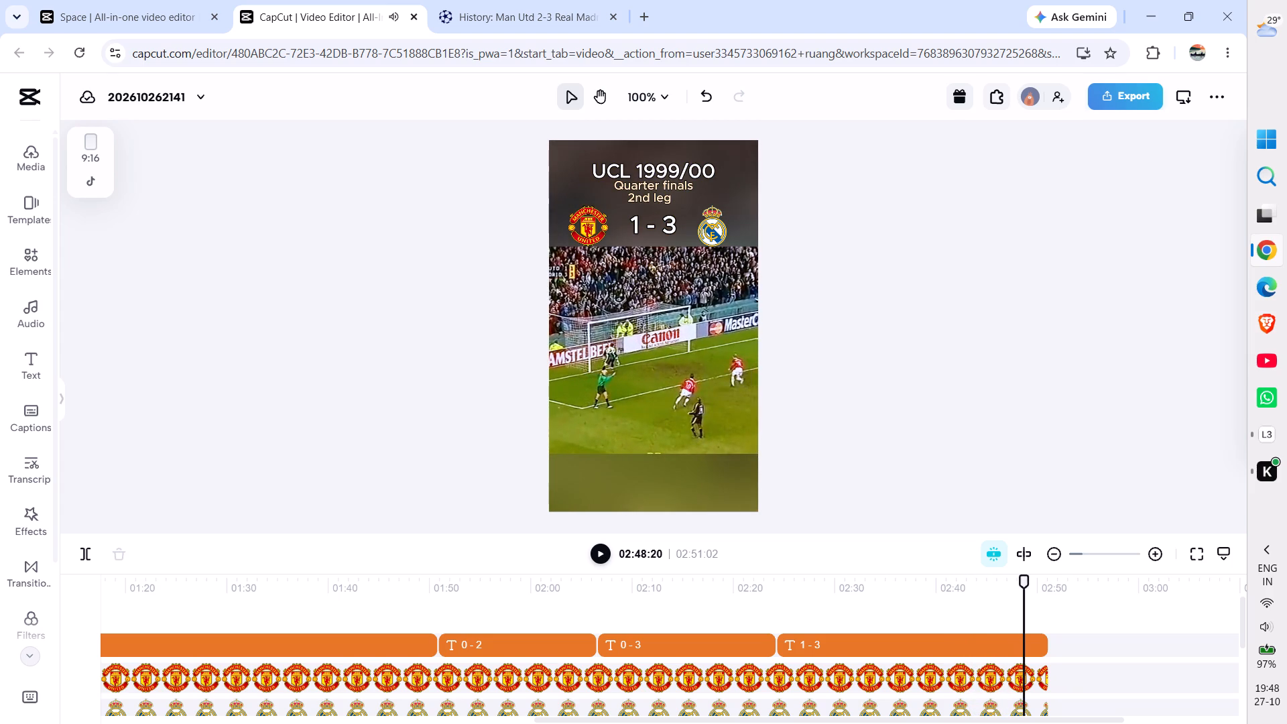
left_click_drag(1022, 581, 1003, 584)
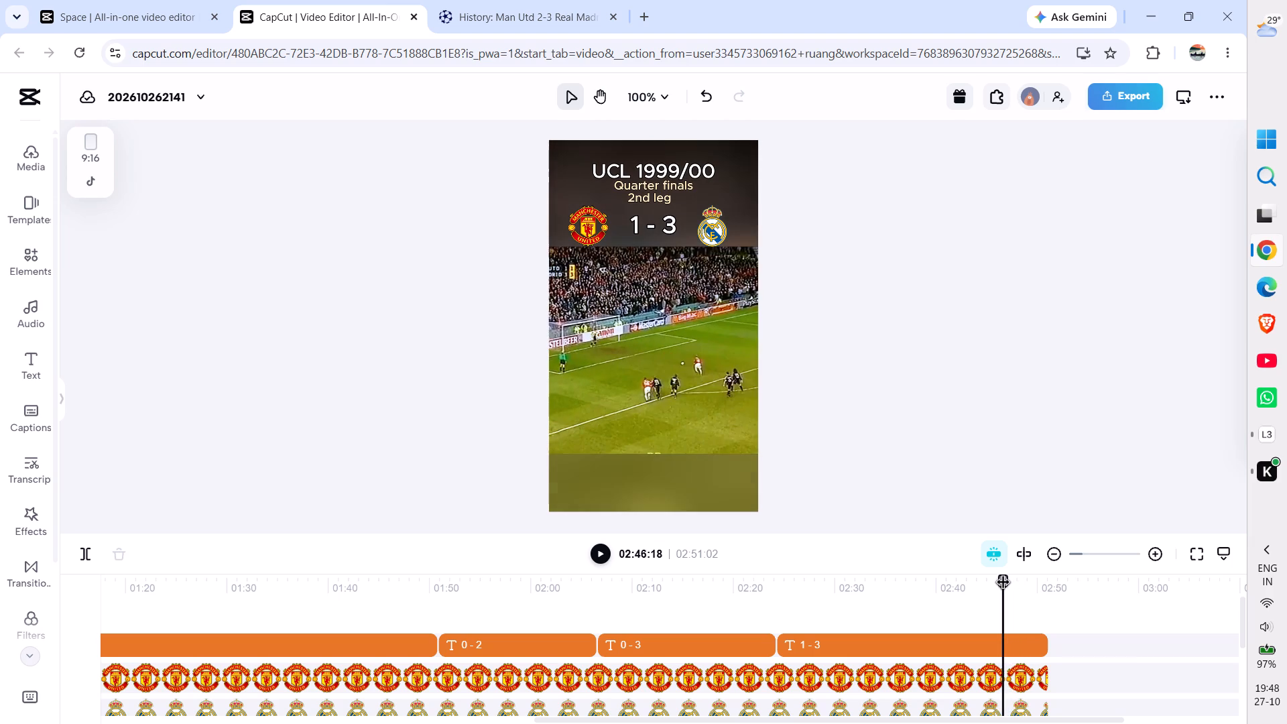
key("space")
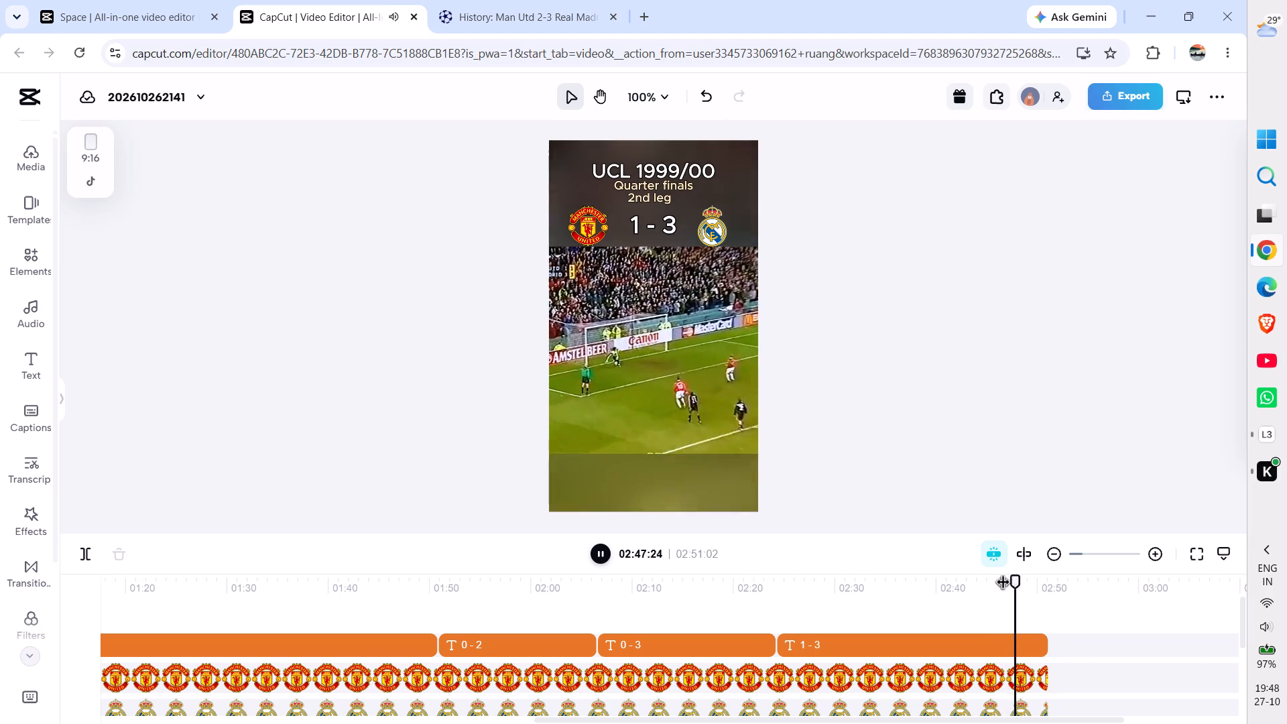
key("space")
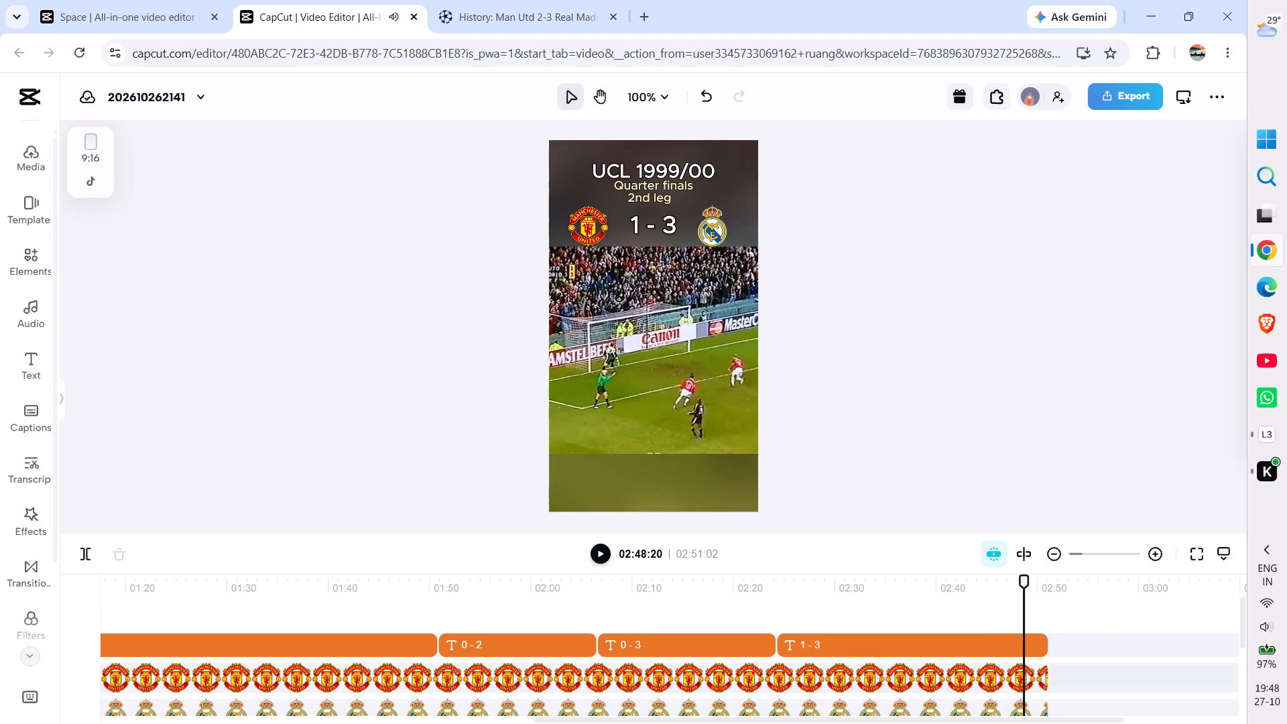
Split the 1 - 3 score text at 02:48:20 and change the later segment to 2 - 3.
left_click(1025, 650)
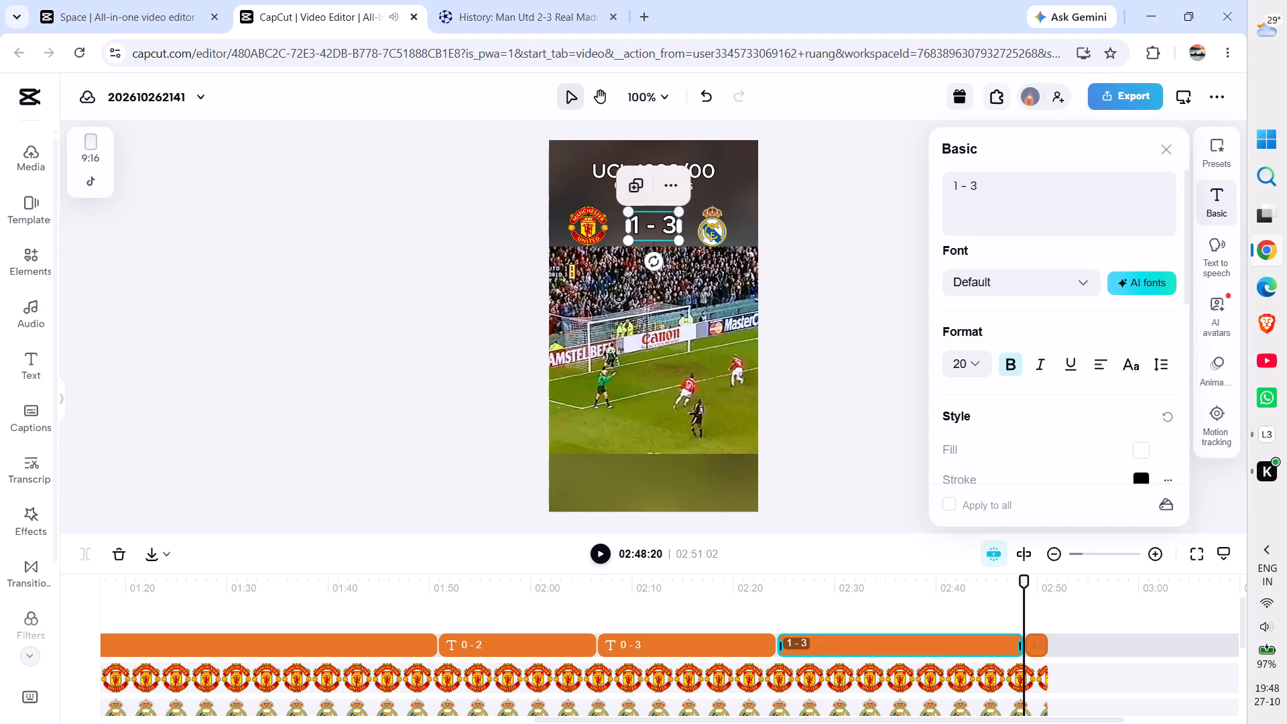
left_click(1038, 647)
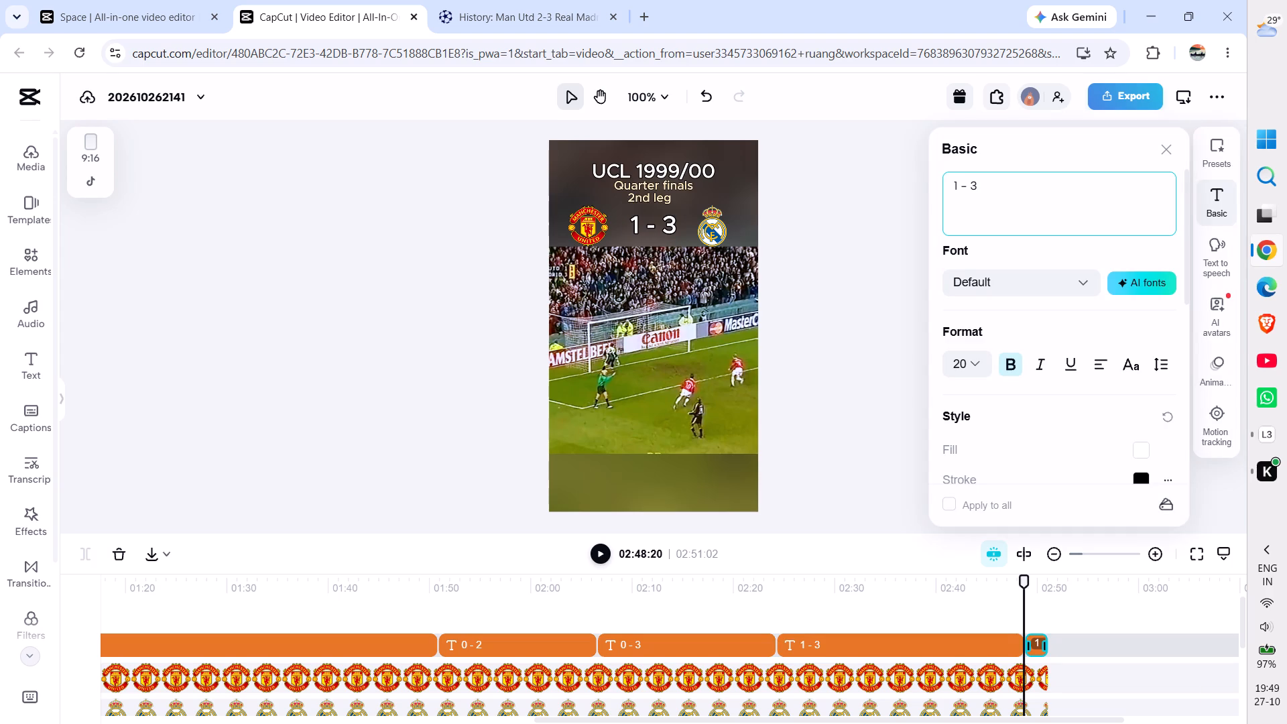
left_click(959, 195)
left_click(956, 191)
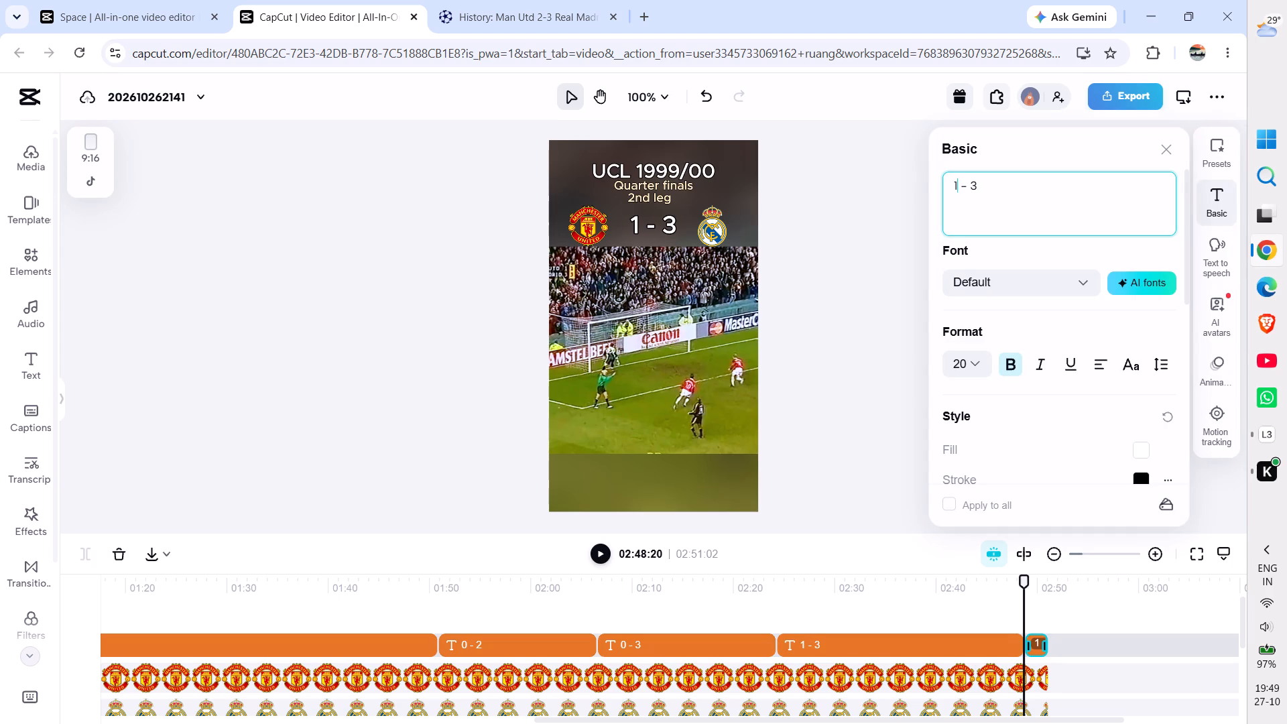
key("BackSpace")
key("2")
left_click(867, 326)
Play the video's ending with the 2 - 3 score, then the opening seconds, stopping at 00:04:22.
key("space")
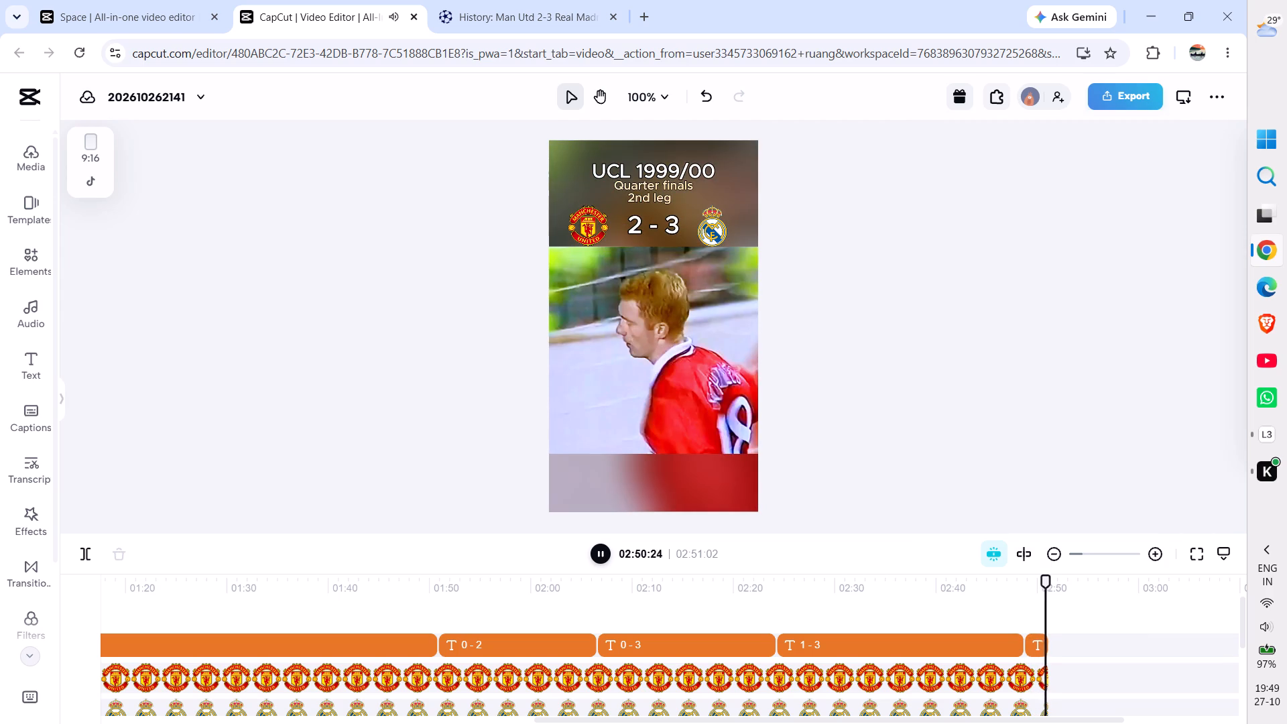
key("space")
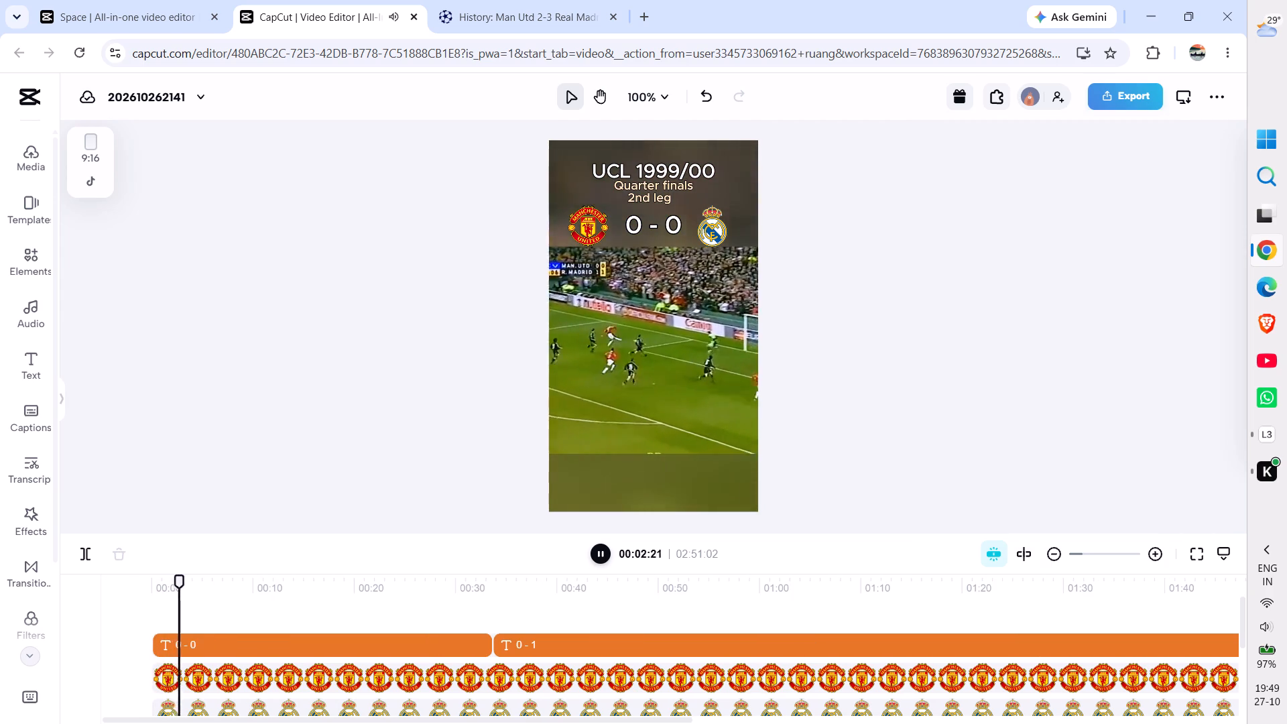
key("space")
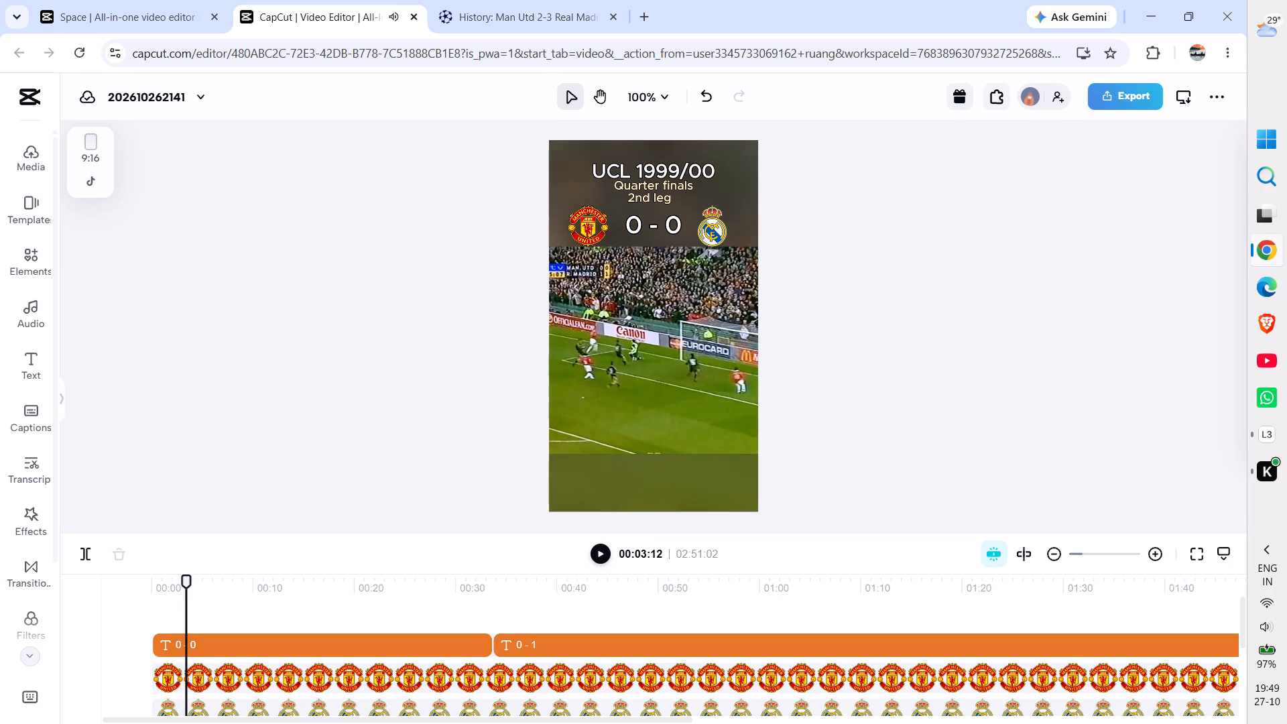
key("space")
key("space")
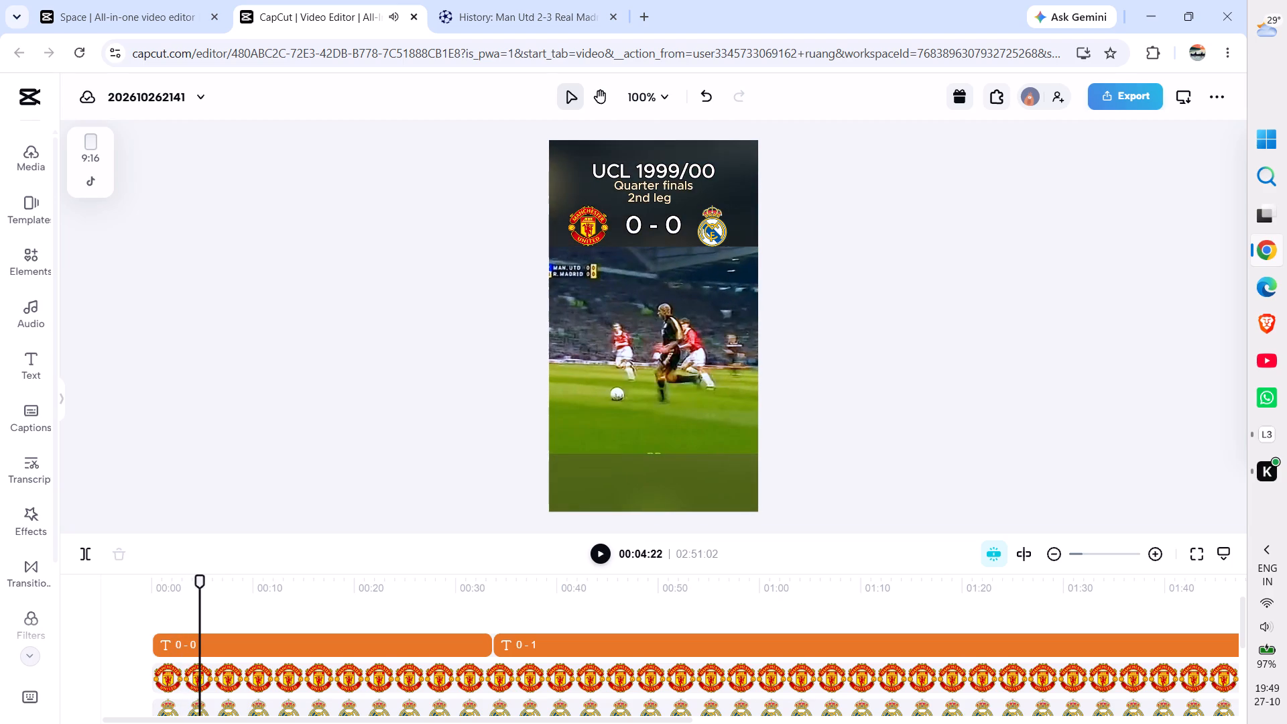
Move the playhead to 00:33:19, where the 0 - 1 score starts, and copy "Keane 21' (og)" from UEFA's match page.
left_click_drag(196, 580, 316, 588)
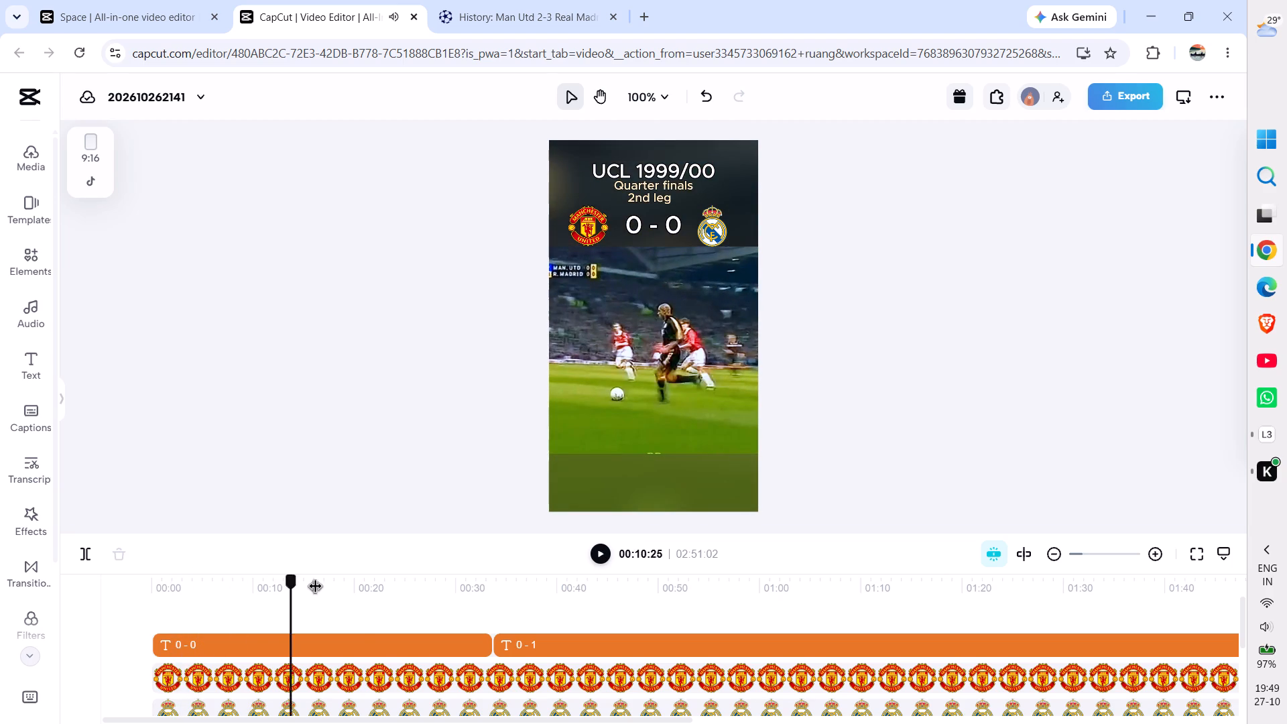
left_click_drag(316, 588, 491, 609)
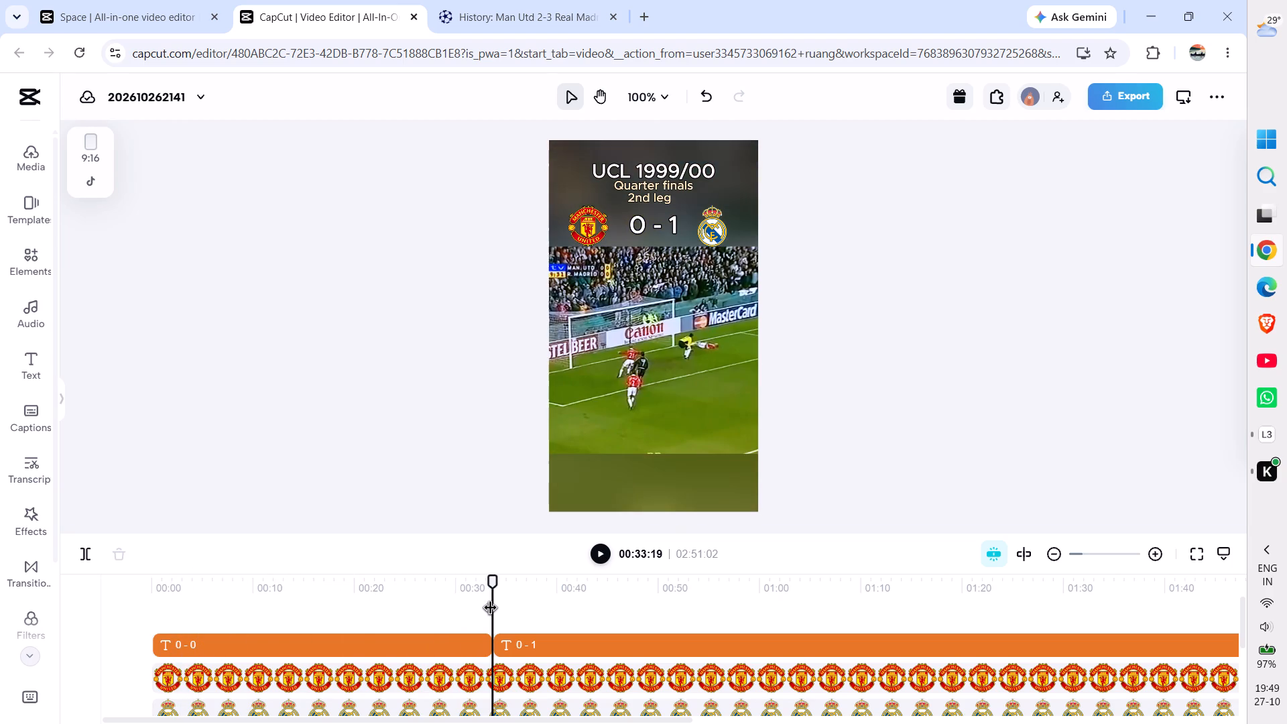
left_click(512, 0)
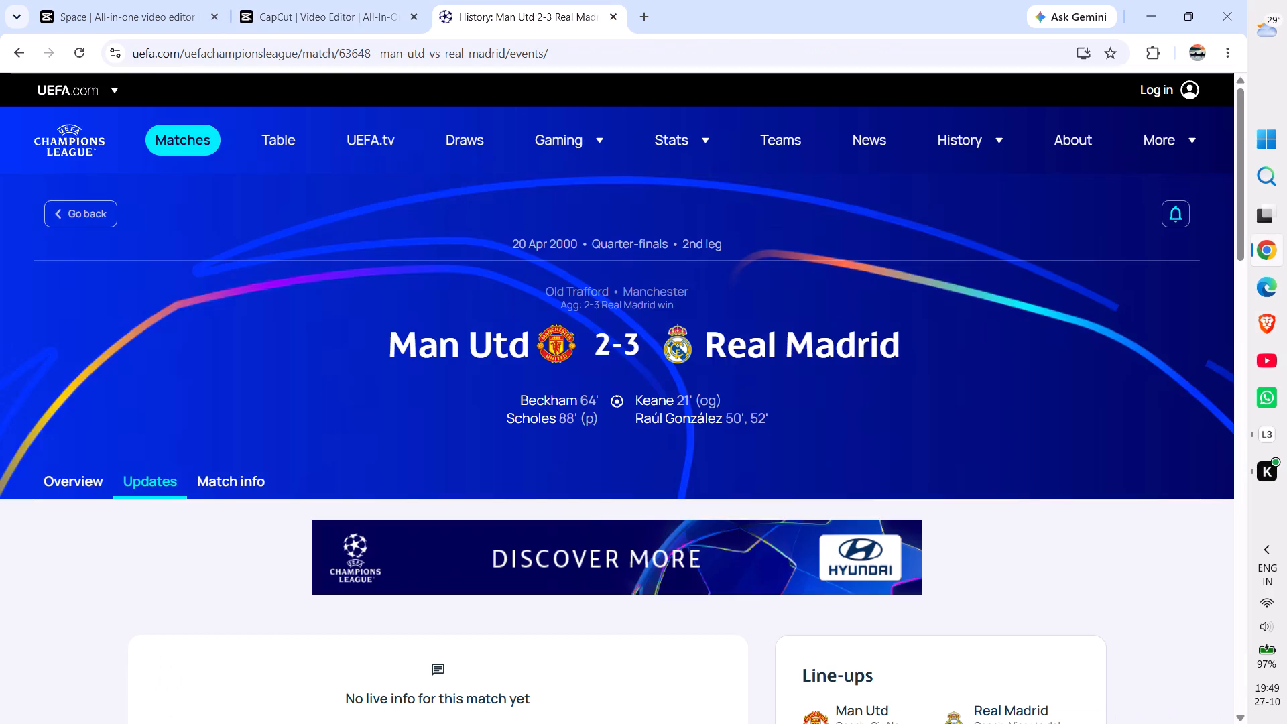
left_click_drag(630, 398, 725, 399)
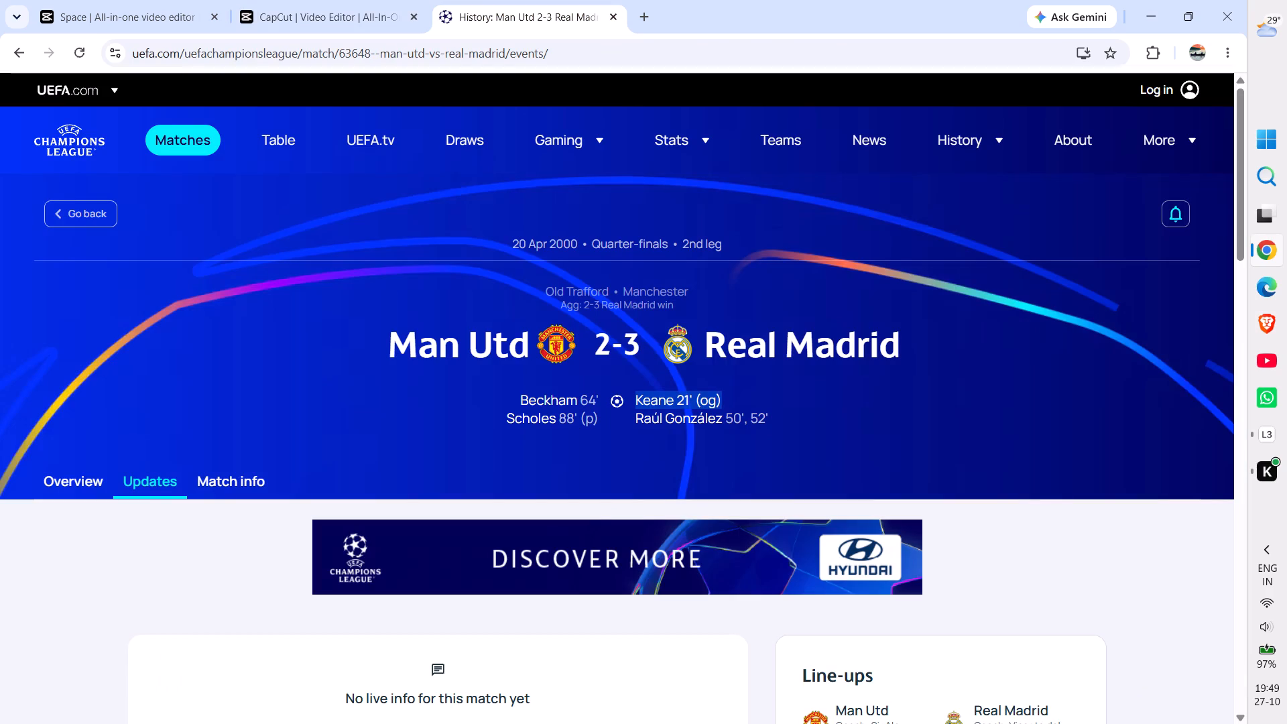
key("ctrl+c")
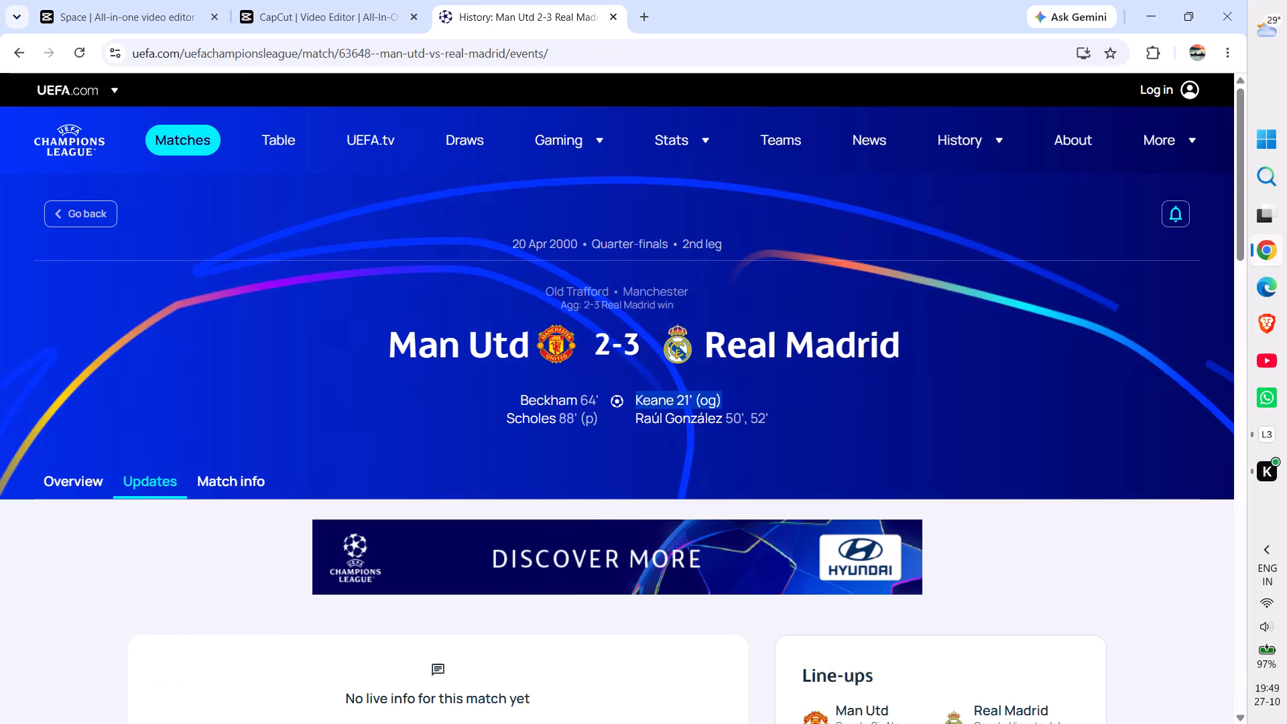
left_click(423, 442)
left_click(324, 0)
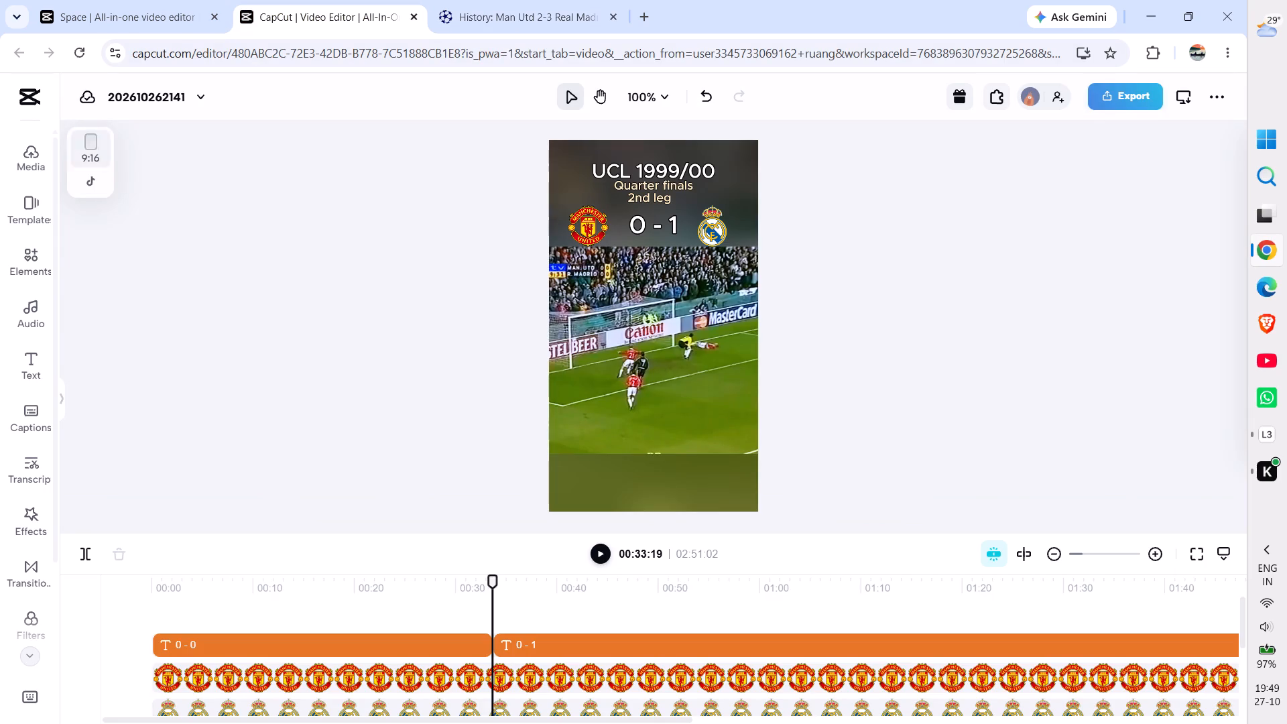
Add a body text at 00:33:19 and replace its placeholder with the copied "Keane 21' (og)".
left_click(29, 371)
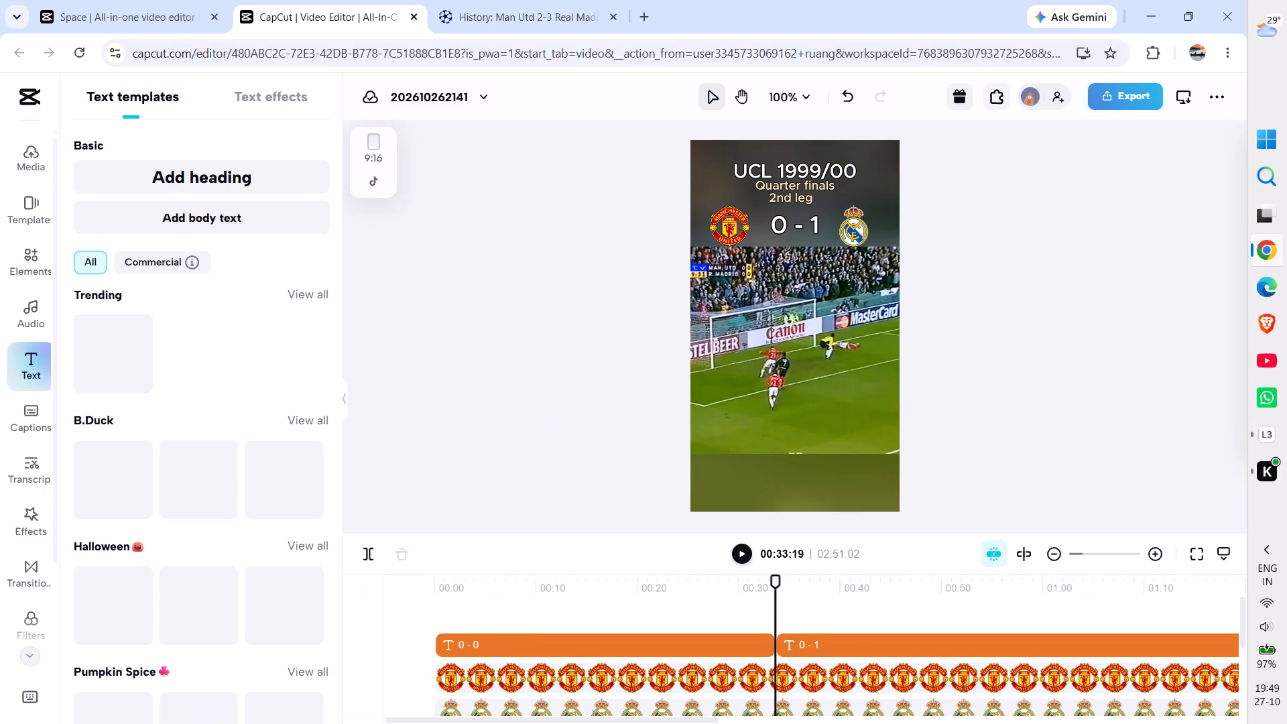
left_click(180, 218)
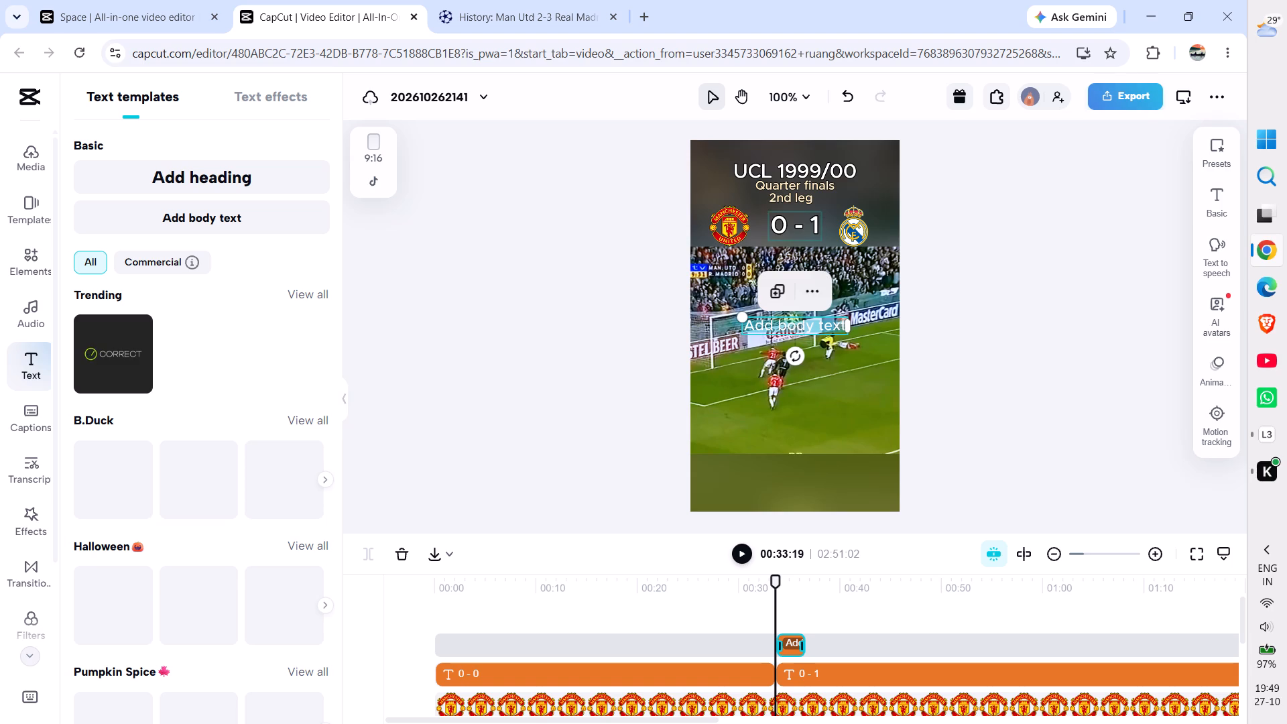
left_click(1212, 200)
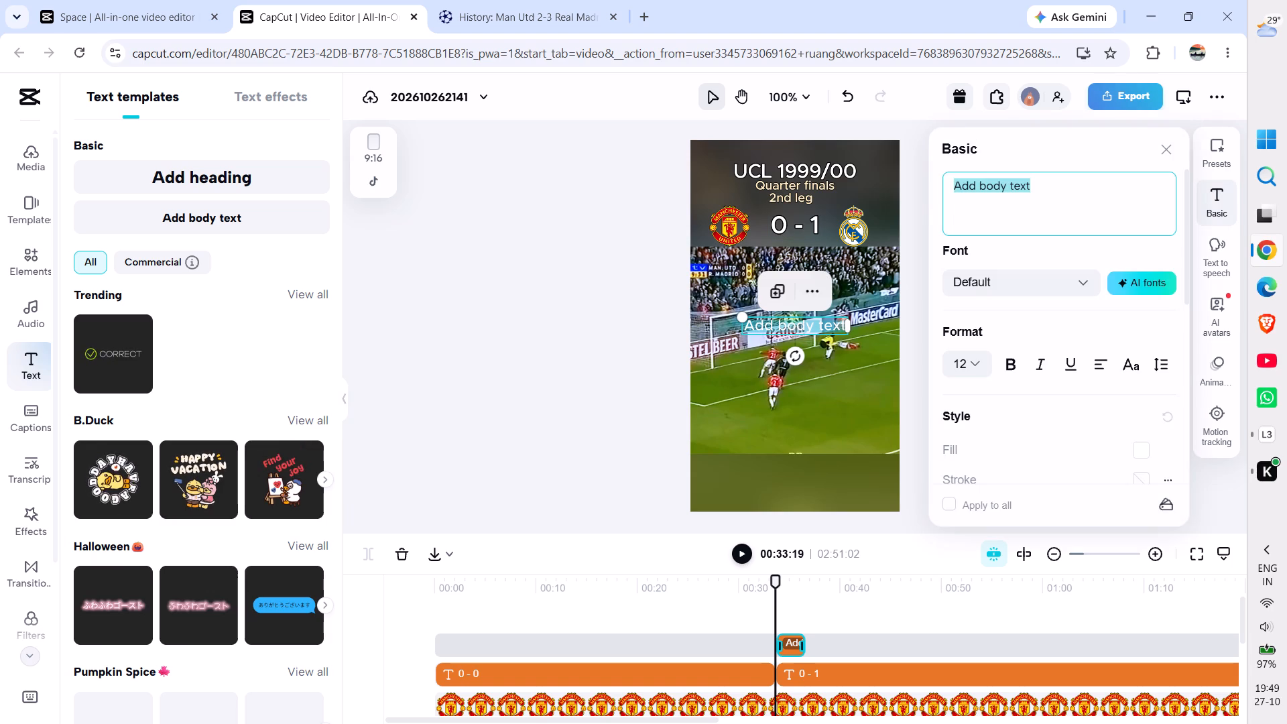
left_click(1060, 195)
key("BackSpace")
key("BackSpace")
key("BackSpace")
key("BackSpace")
key("BackSpace")
key("BackSpace")
key("BackSpace")
key("BackSpace")
key("BackSpace")
key("BackSpace")
key("BackSpace")
key("BackSpace")
key("BackSpace")
key("BackSpace")
key("BackSpace")
key("BackSpace")
key("BackSpace")
key("BackSpace")
key("BackSpace")
key("BackSpace")
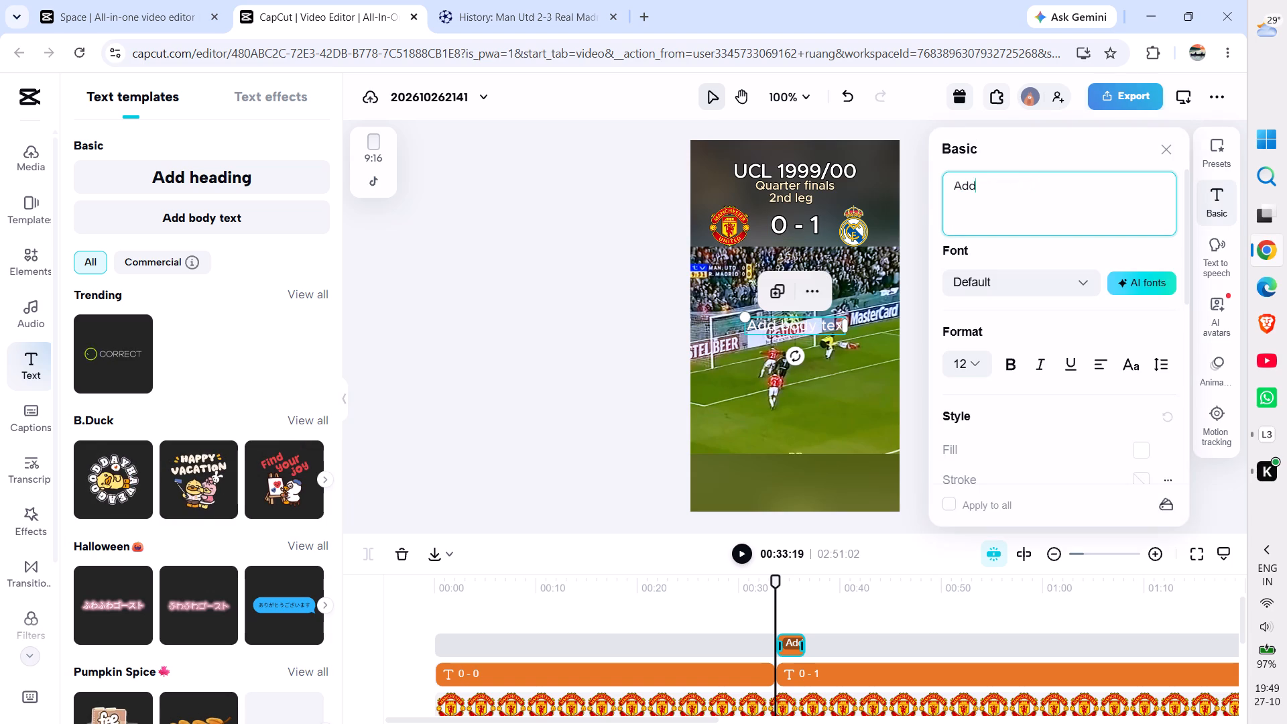
key("ctrl+v")
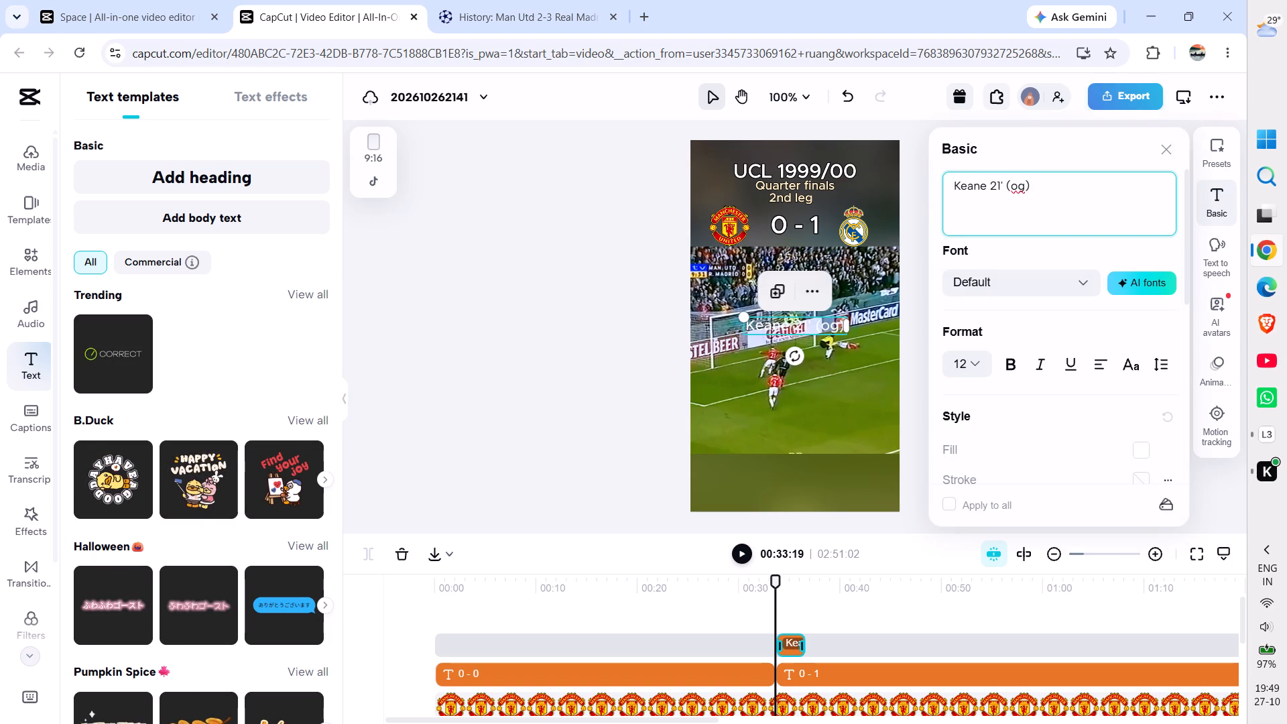
Apply the orange text preset to "Keane 21' (og)" and place it just below the Real Madrid crest.
left_click(1227, 151)
left_click(1003, 479)
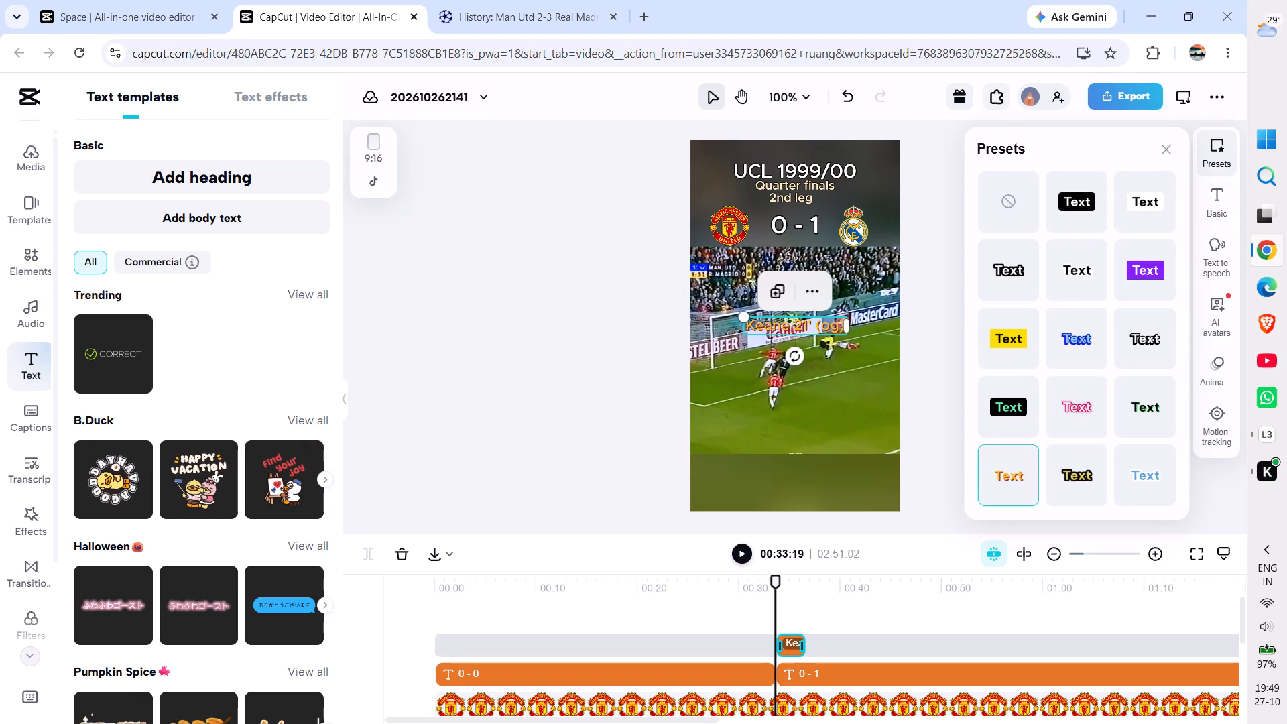
left_click_drag(800, 324, 855, 256)
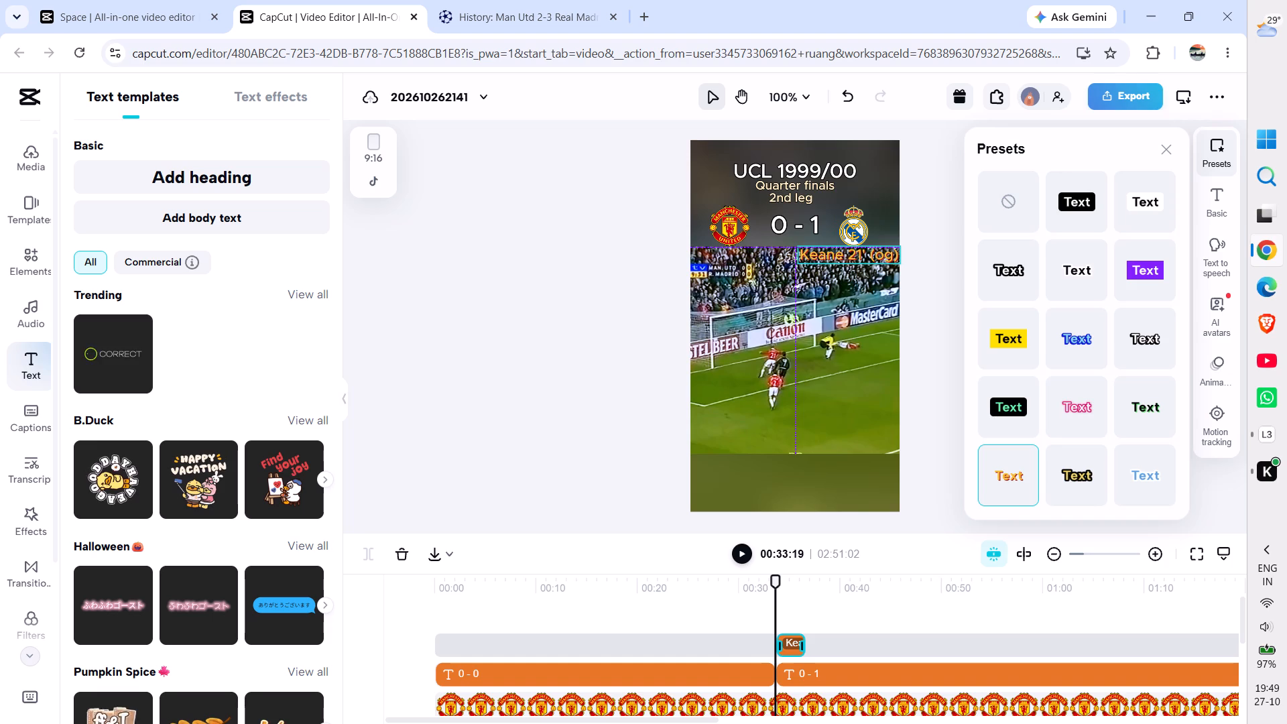
left_click_drag(855, 256, 847, 259)
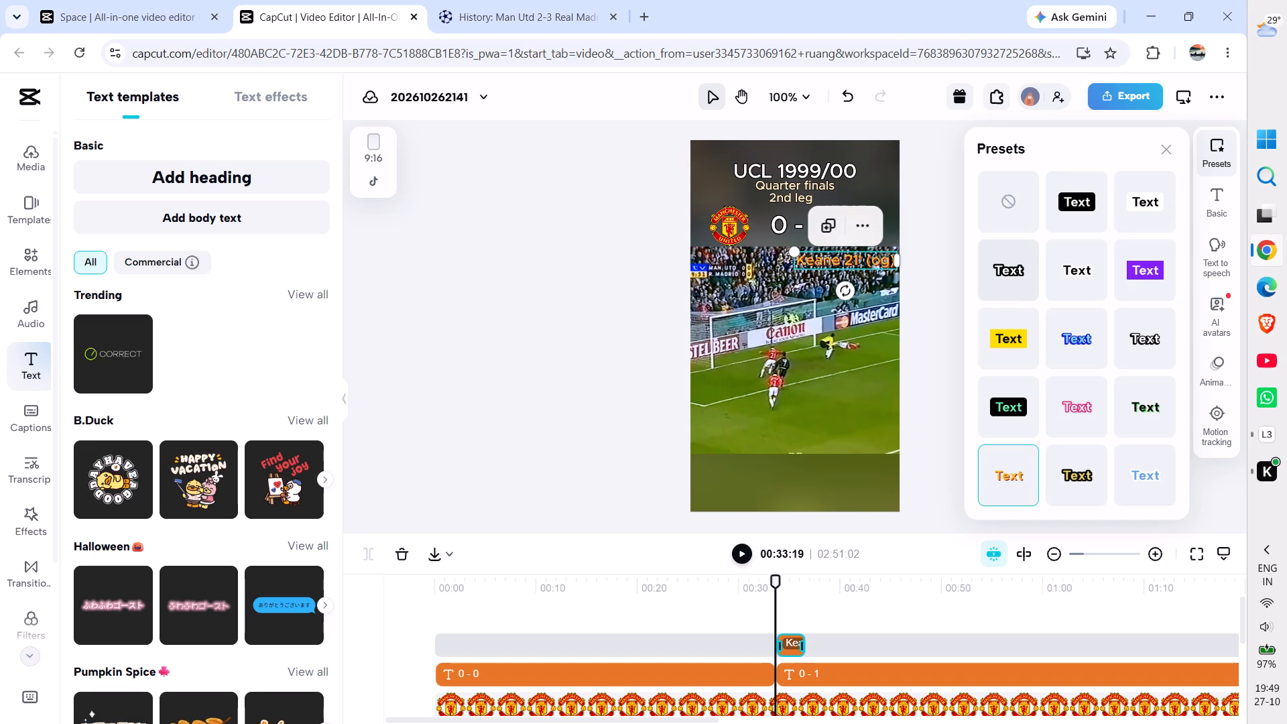
Try the black-outlined, yellow-background and other presets on the Keane text, settling on white with a pink outline.
left_click(1004, 261)
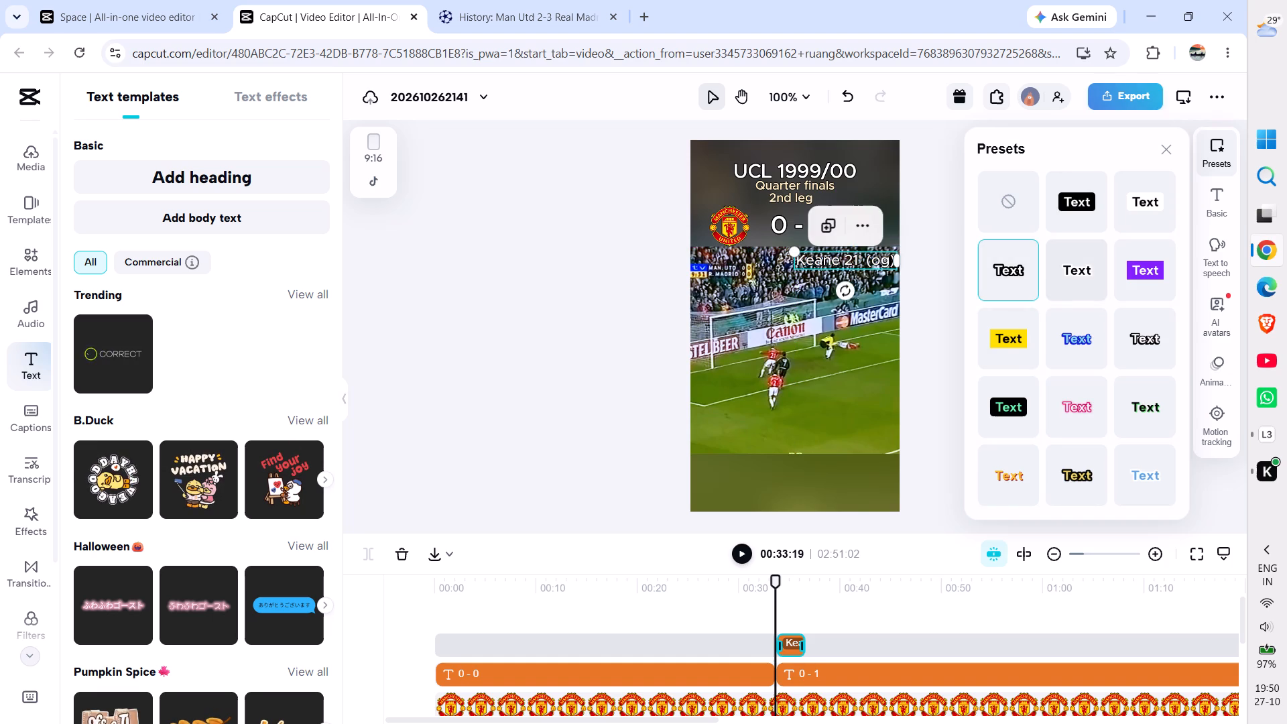
left_click(1018, 339)
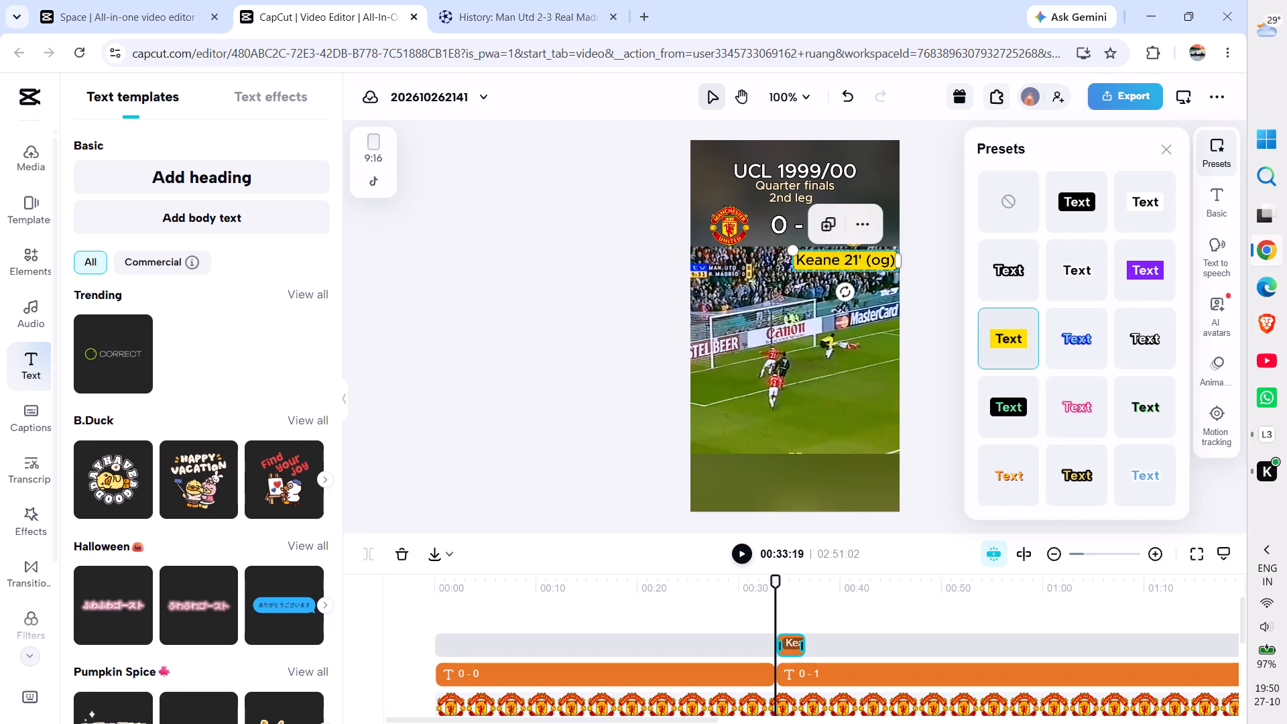
left_click(1091, 412)
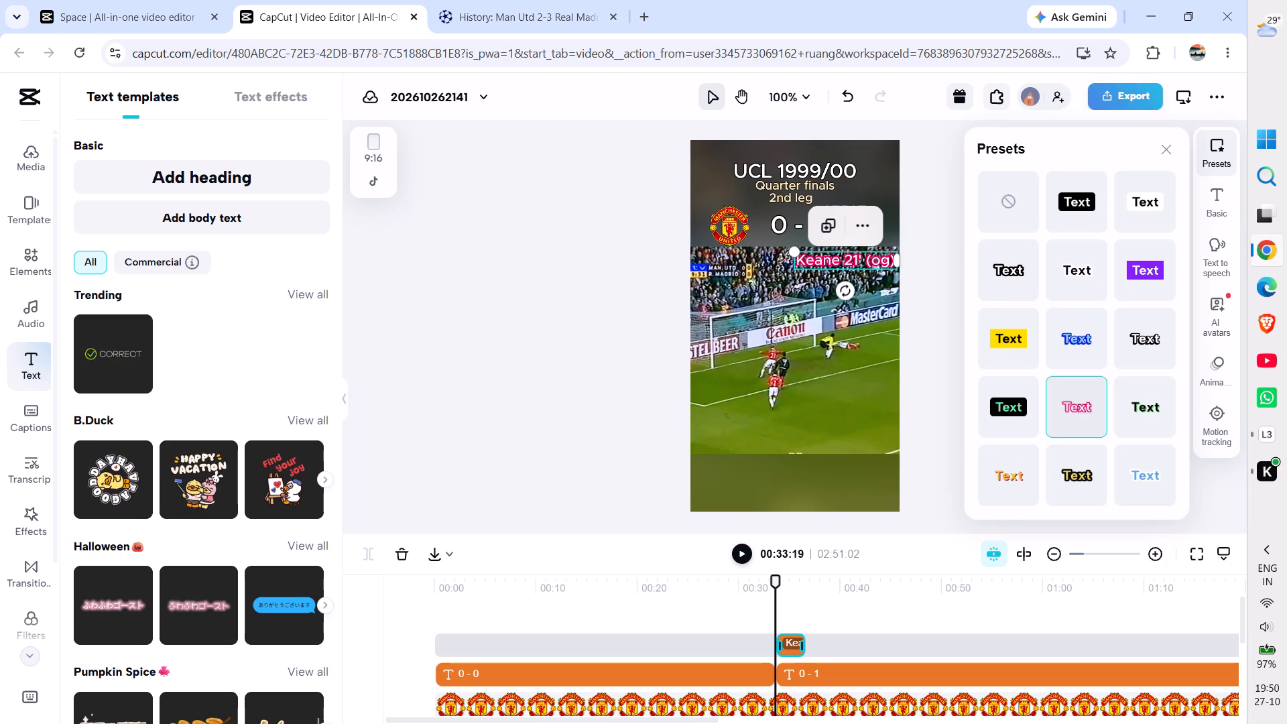
left_click(1077, 470)
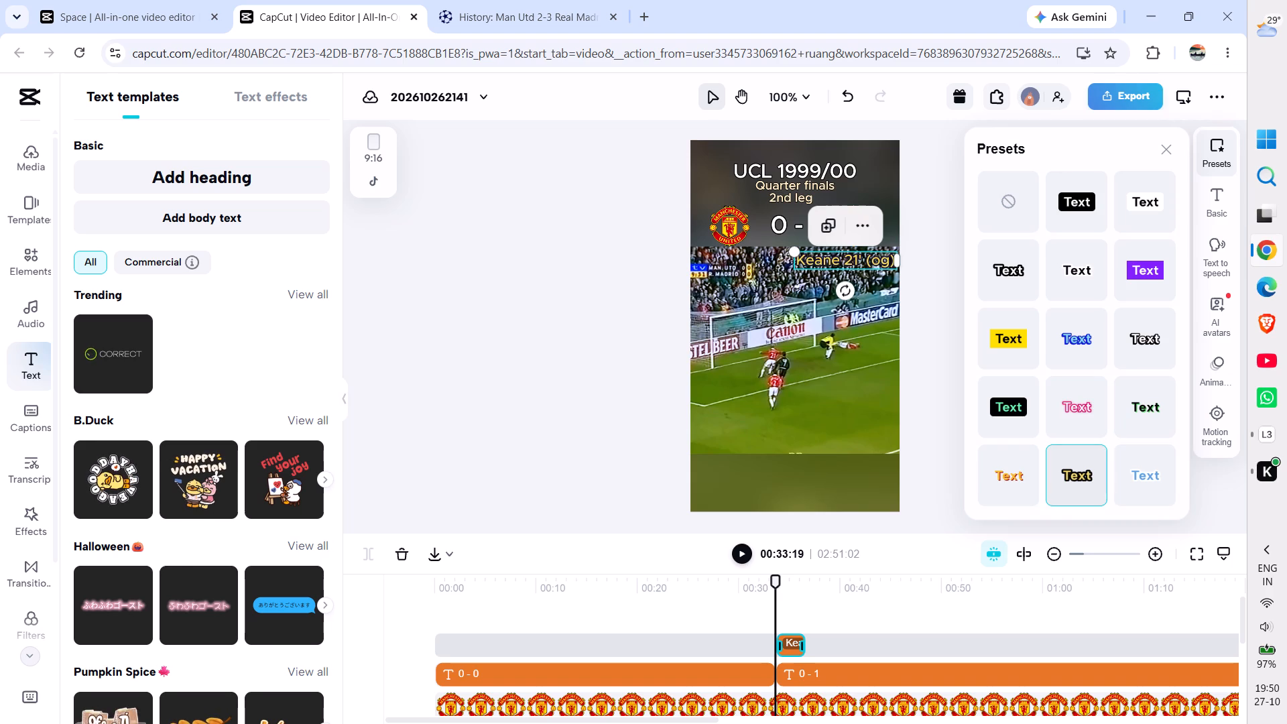
left_click(1083, 396)
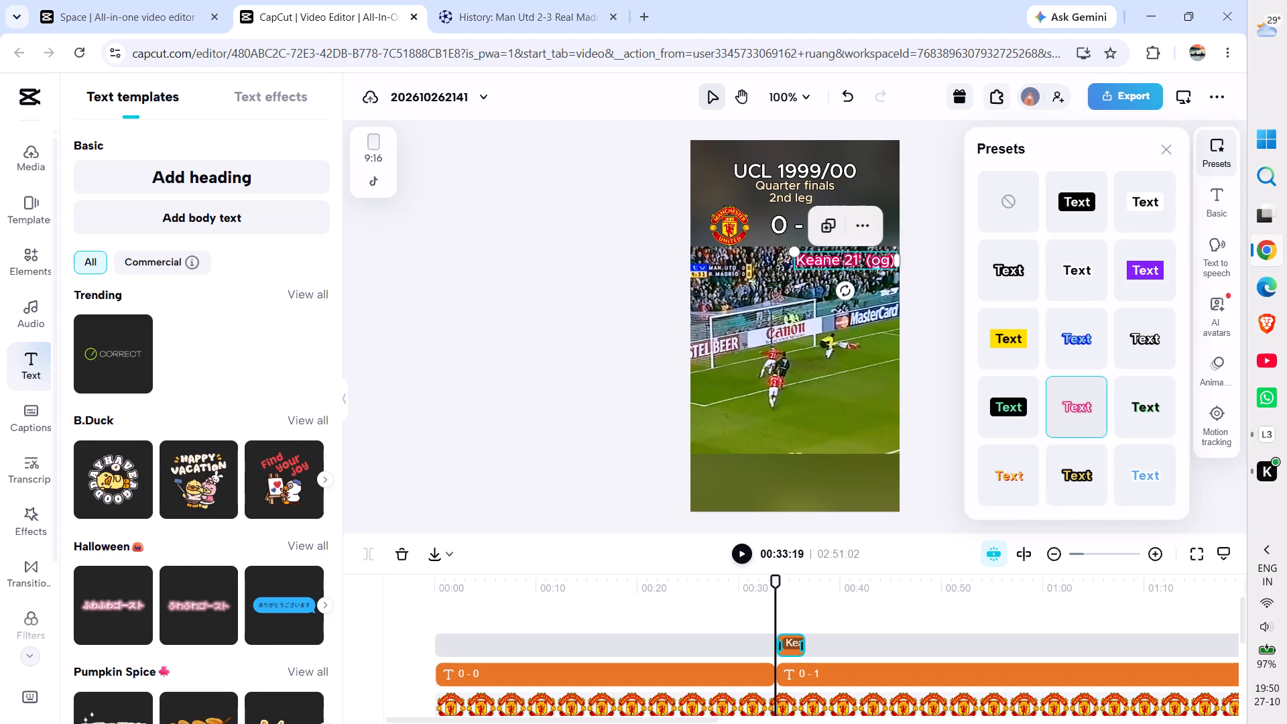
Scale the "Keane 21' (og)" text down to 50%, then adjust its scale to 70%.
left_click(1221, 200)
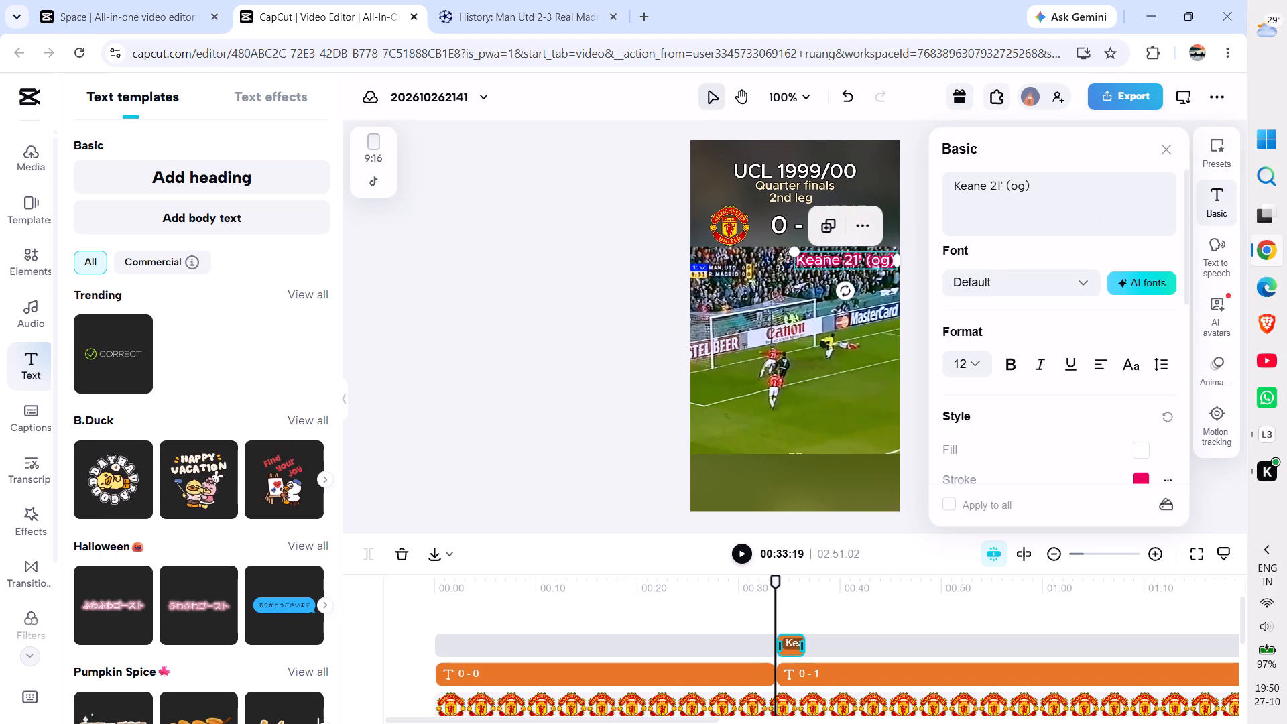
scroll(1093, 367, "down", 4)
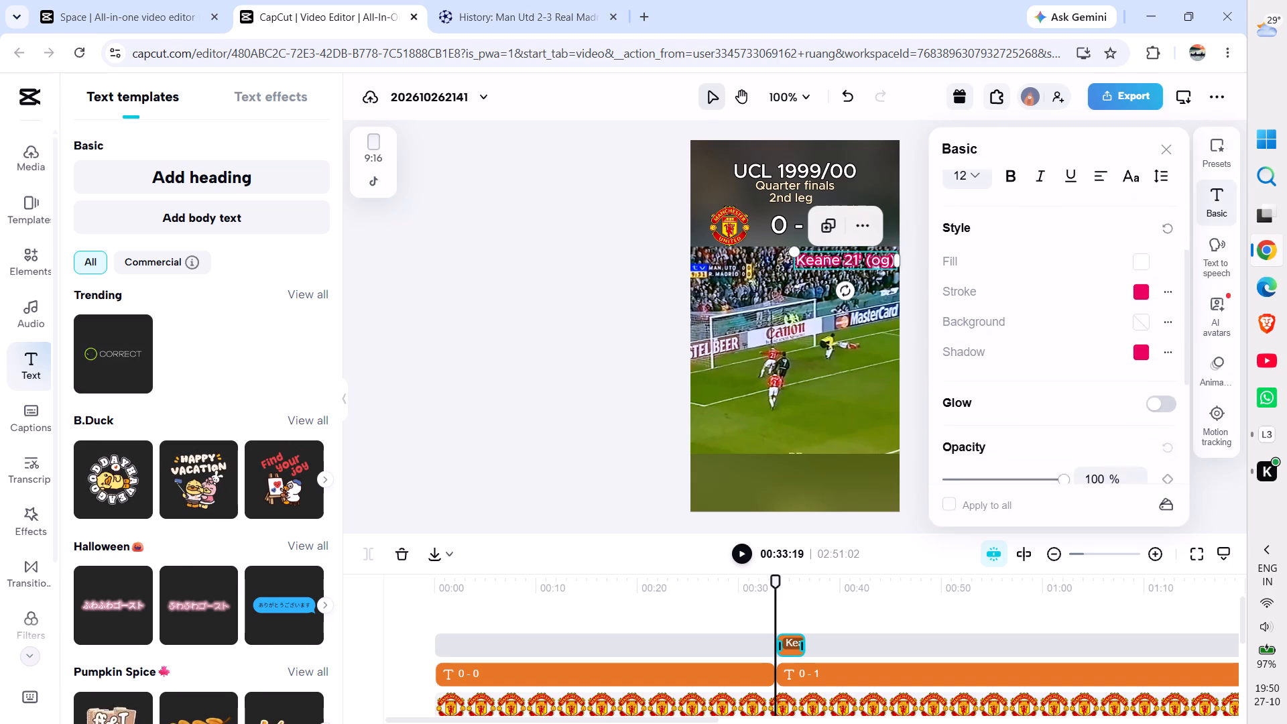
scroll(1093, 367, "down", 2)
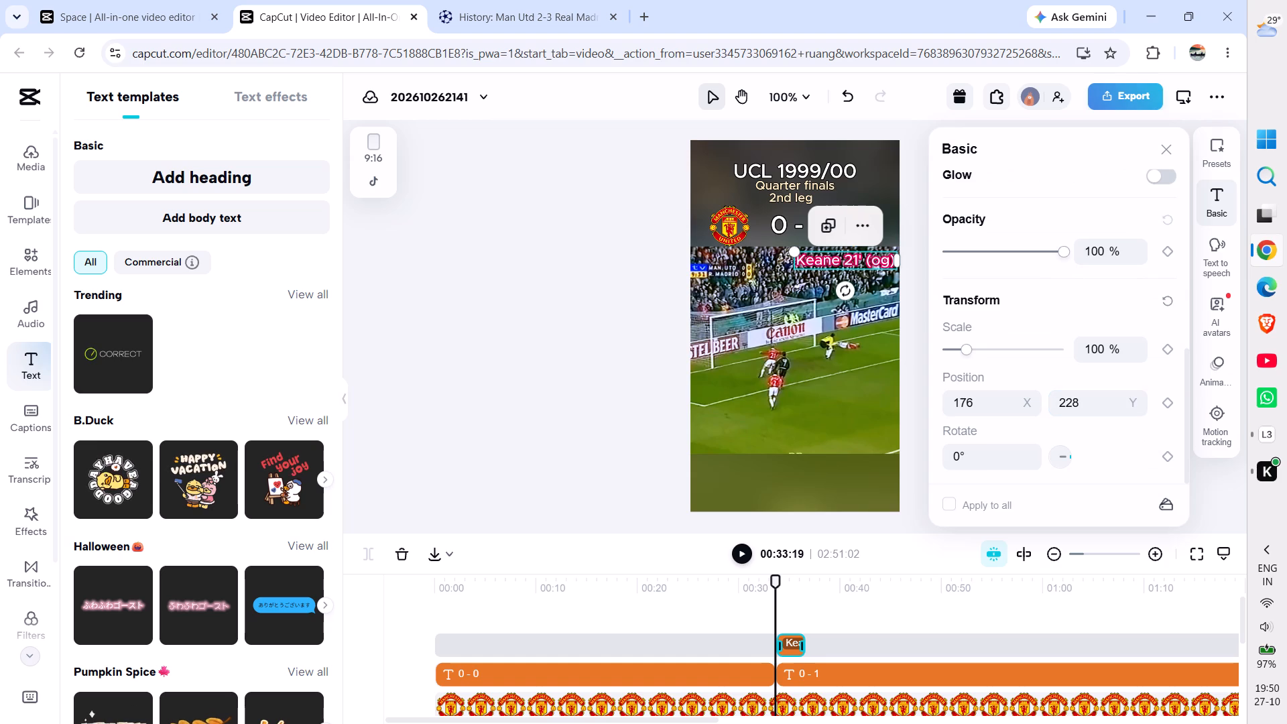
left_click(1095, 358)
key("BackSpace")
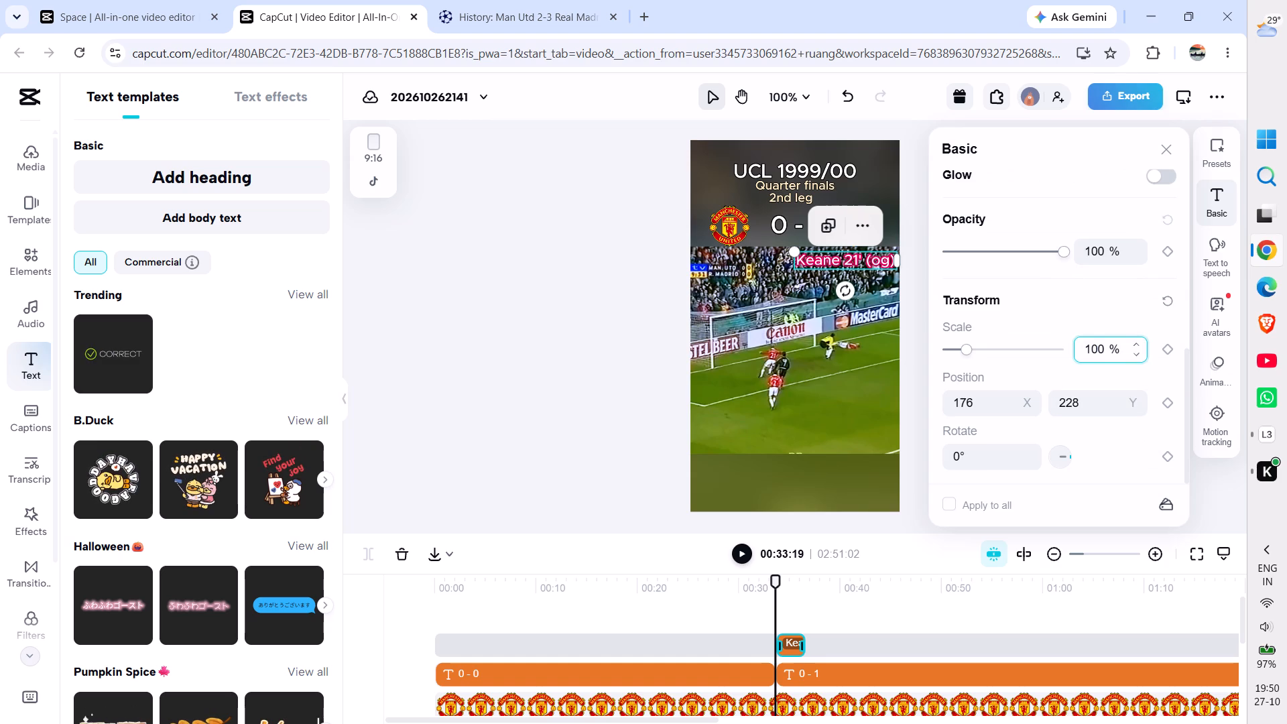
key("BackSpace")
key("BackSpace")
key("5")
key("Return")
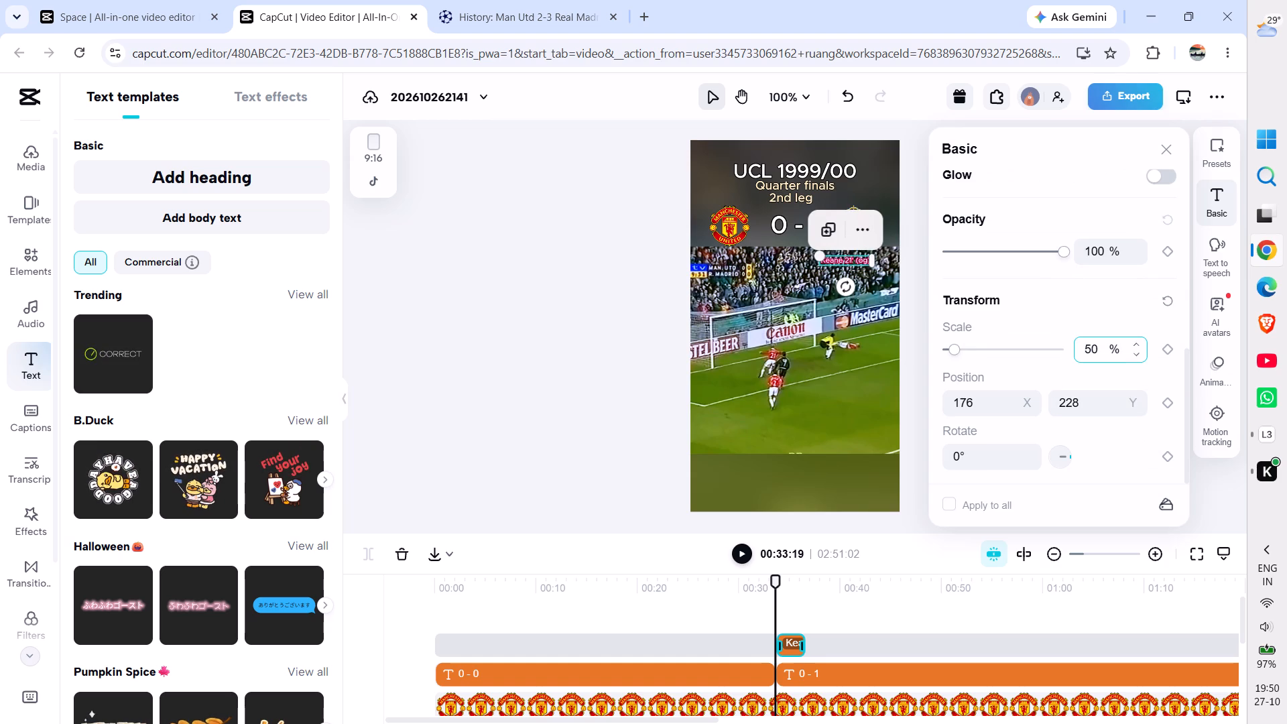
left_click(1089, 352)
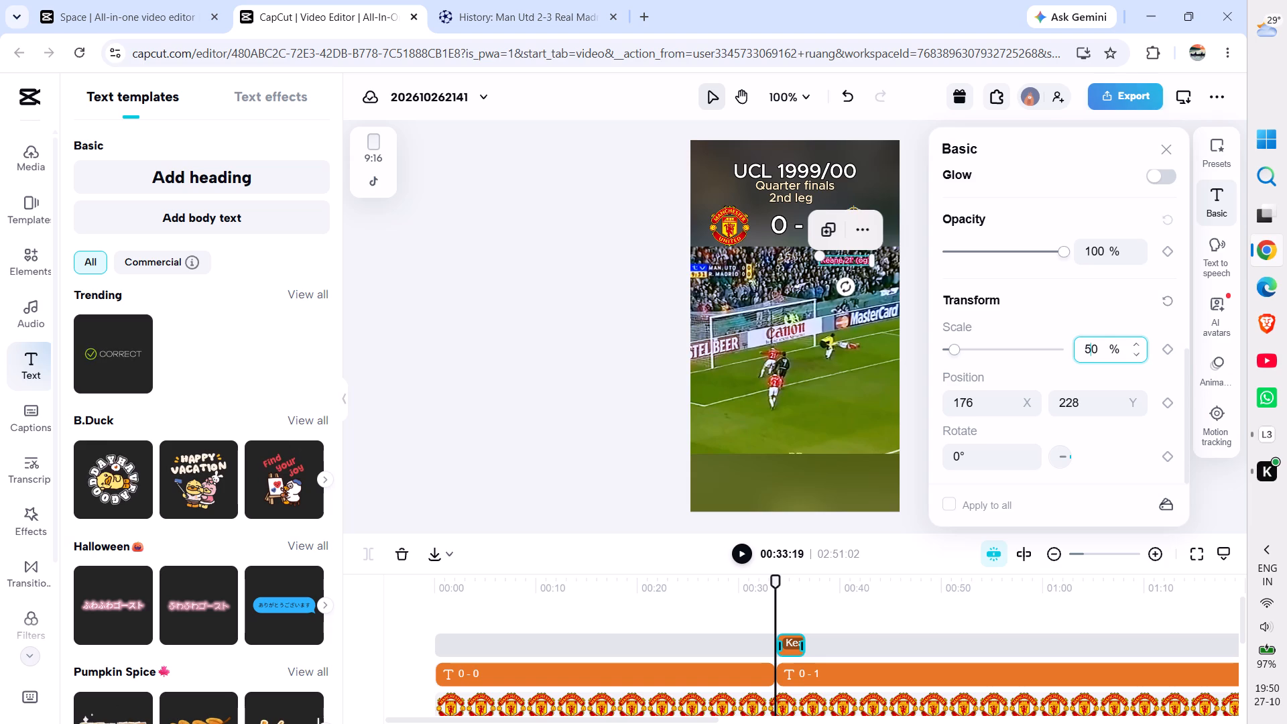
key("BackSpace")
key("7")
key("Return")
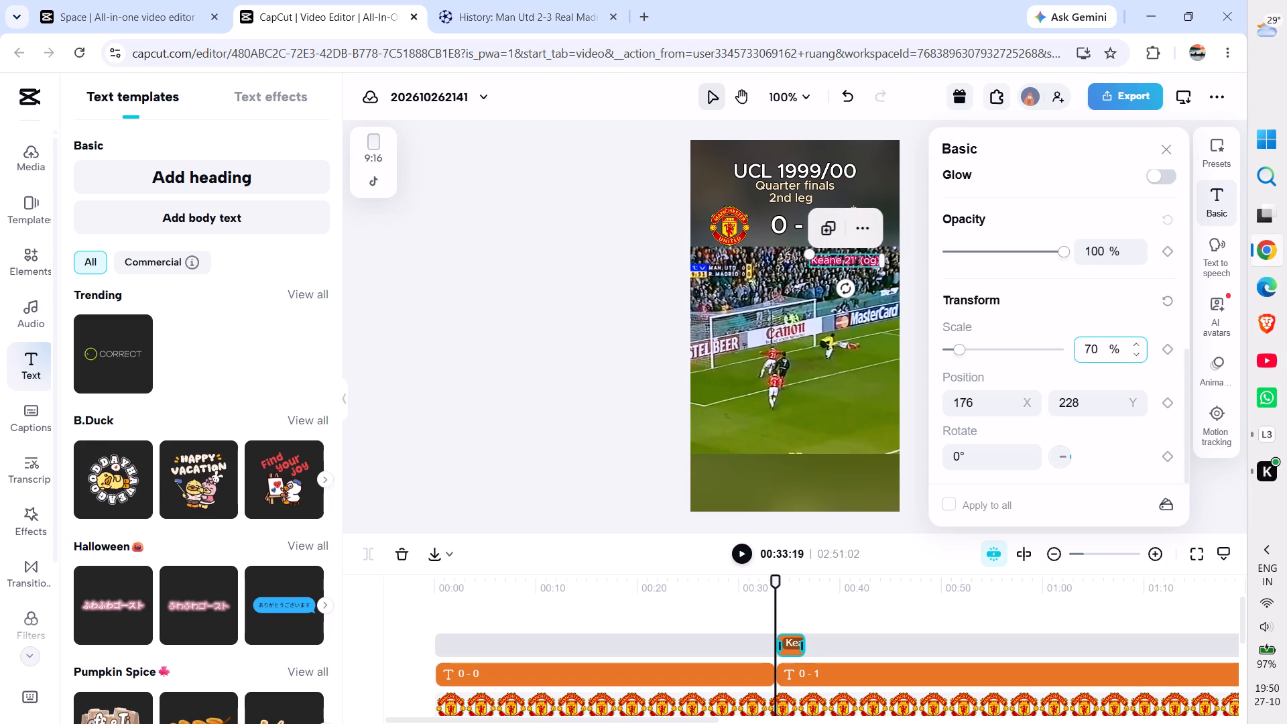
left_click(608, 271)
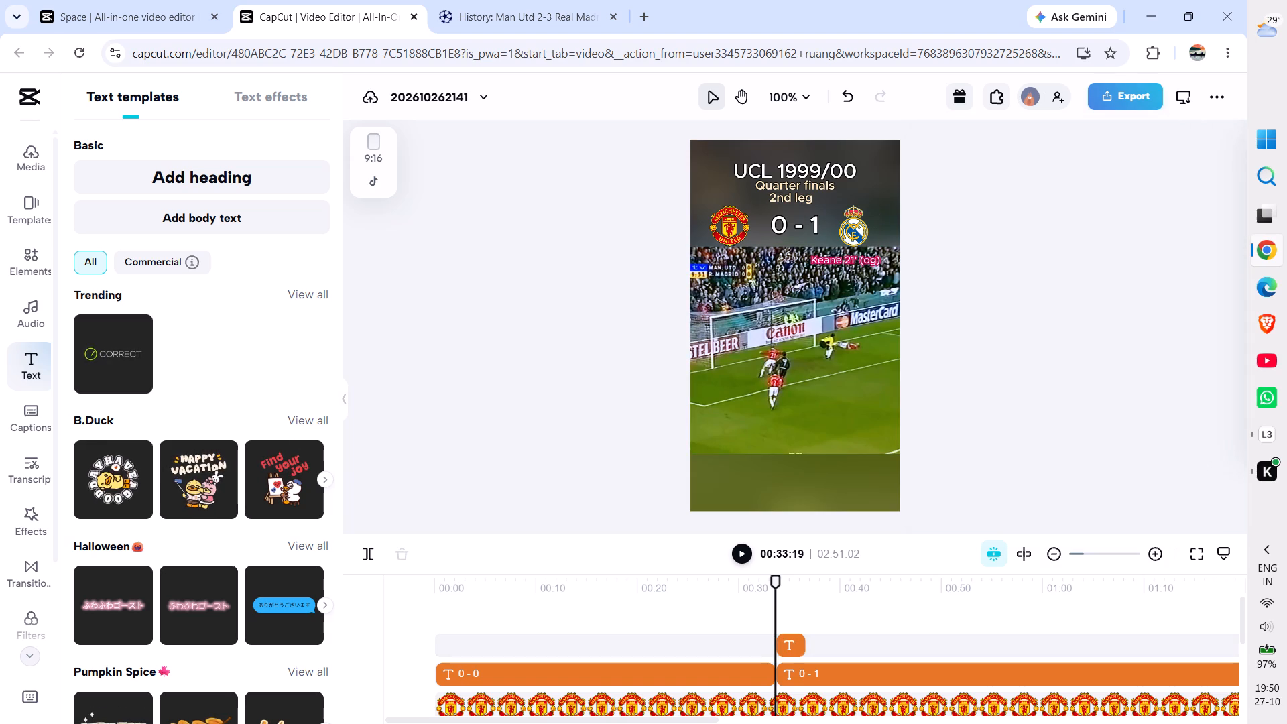
Move the "Keane 21' (og)" caption up directly beneath the Real Madrid crest, at about X 205, Y 256.
left_click_drag(839, 261, 843, 256)
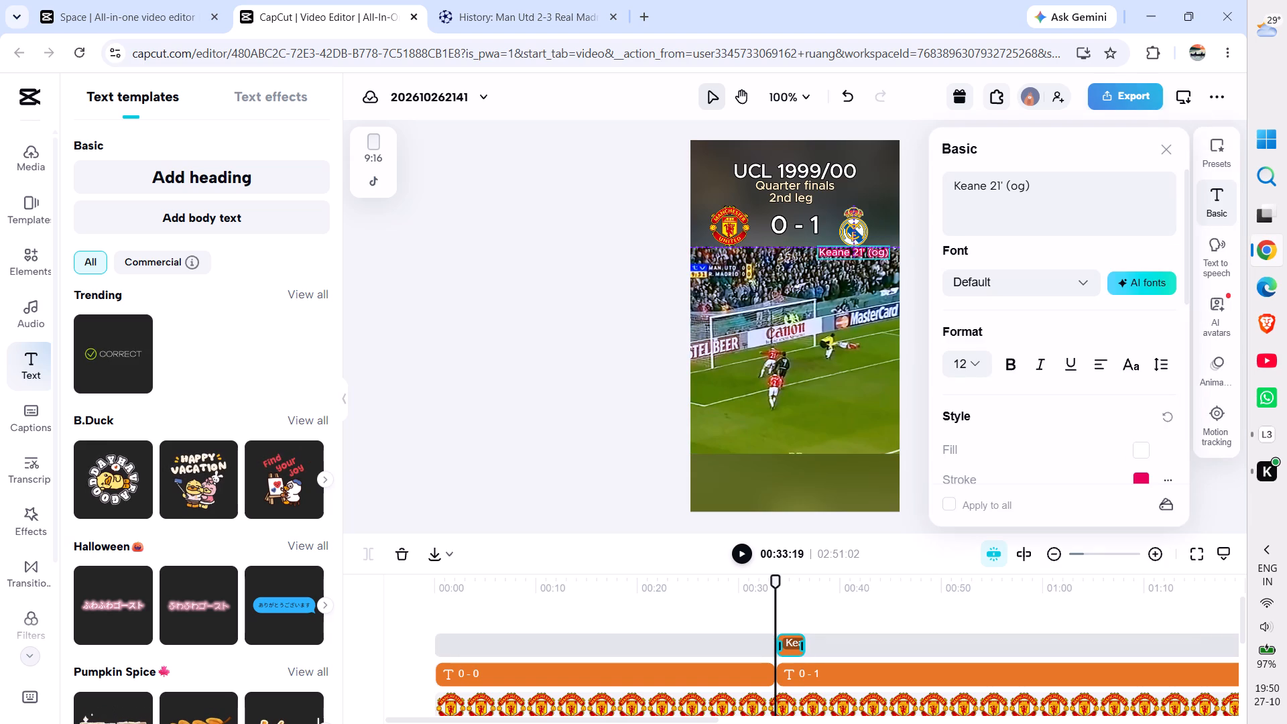
left_click_drag(843, 256, 845, 256)
Set the scale of the "Keane 21' (og)" caption to 80%.
scroll(1080, 366, "down", 2)
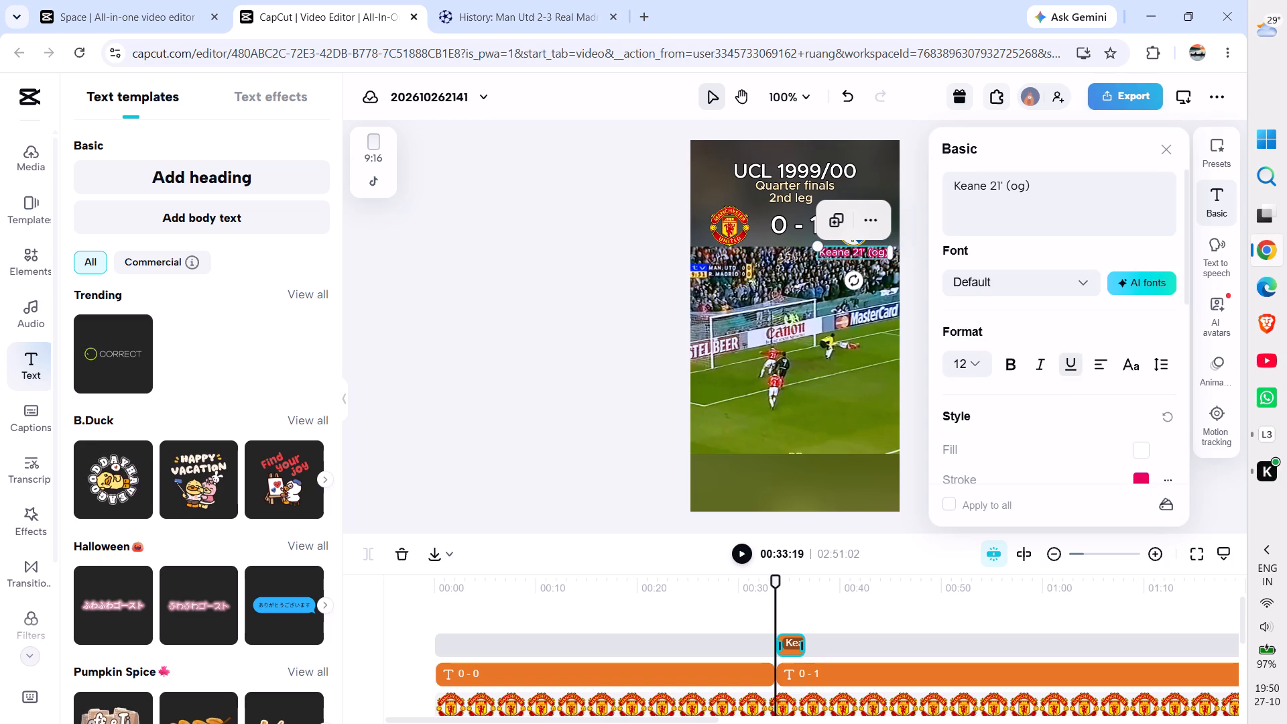
scroll(1080, 366, "down", 3)
left_click(1088, 355)
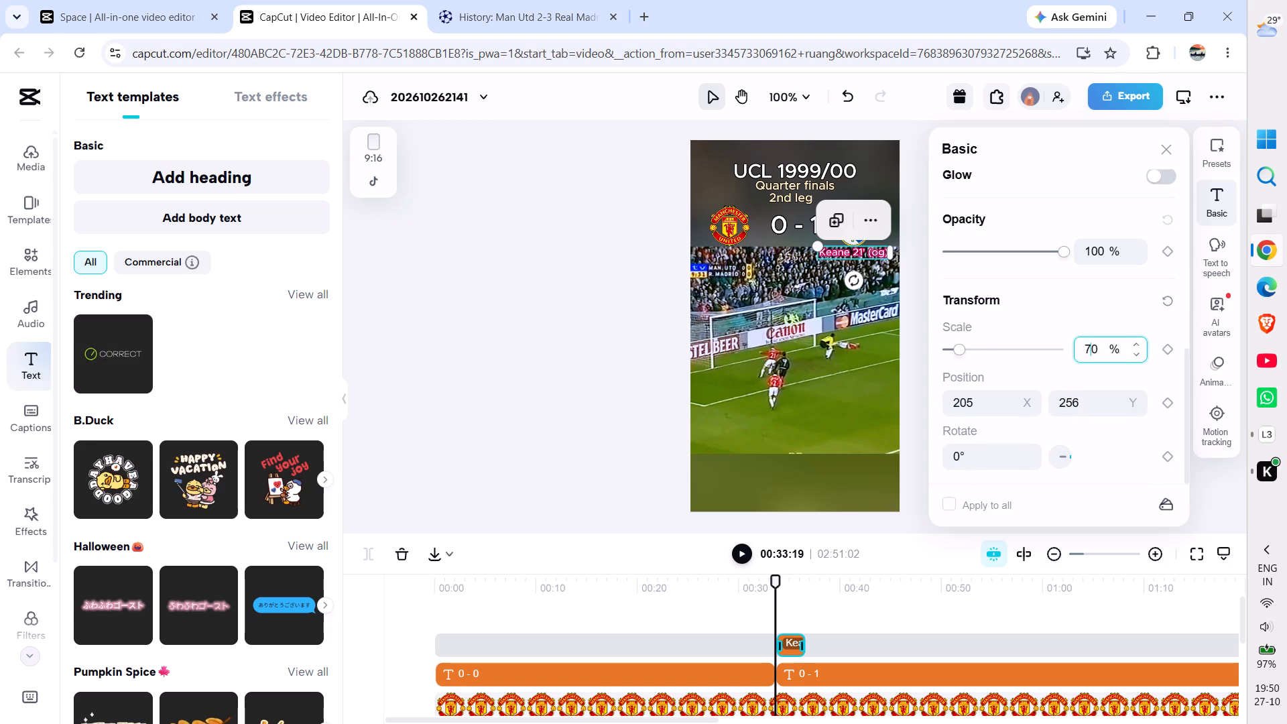
key("BackSpace")
key("8")
key("Return")
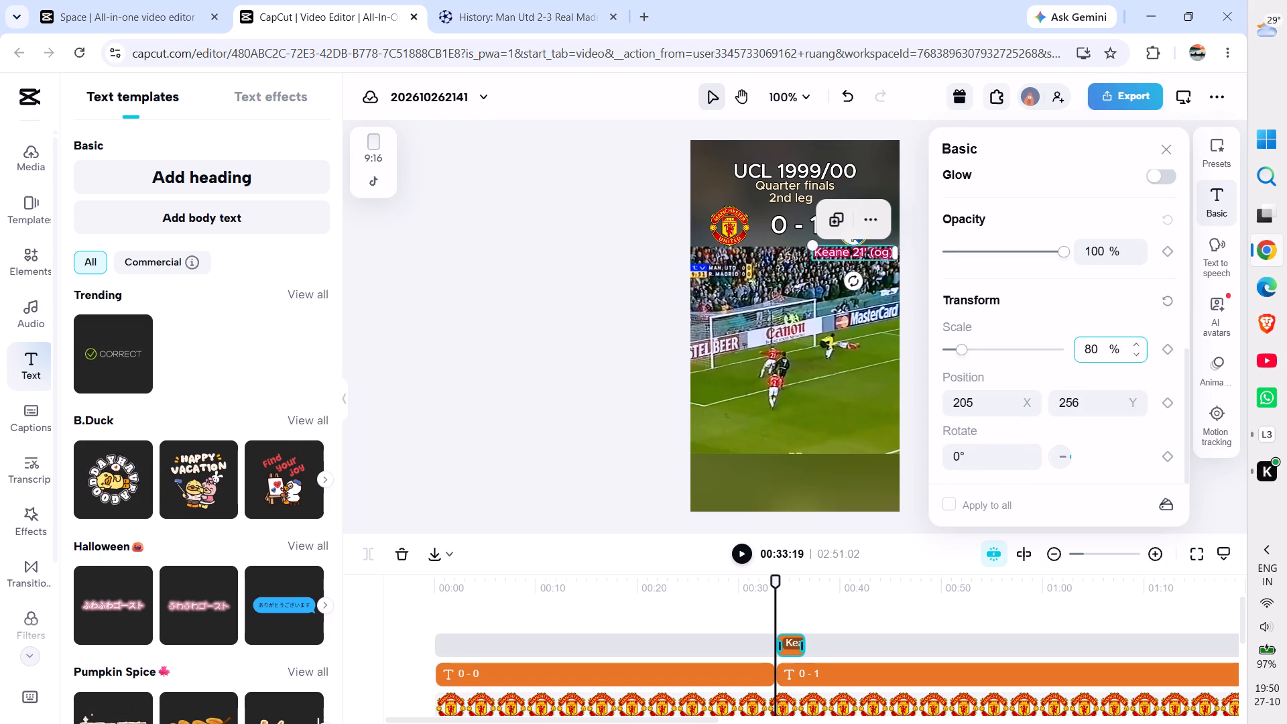
left_click(592, 366)
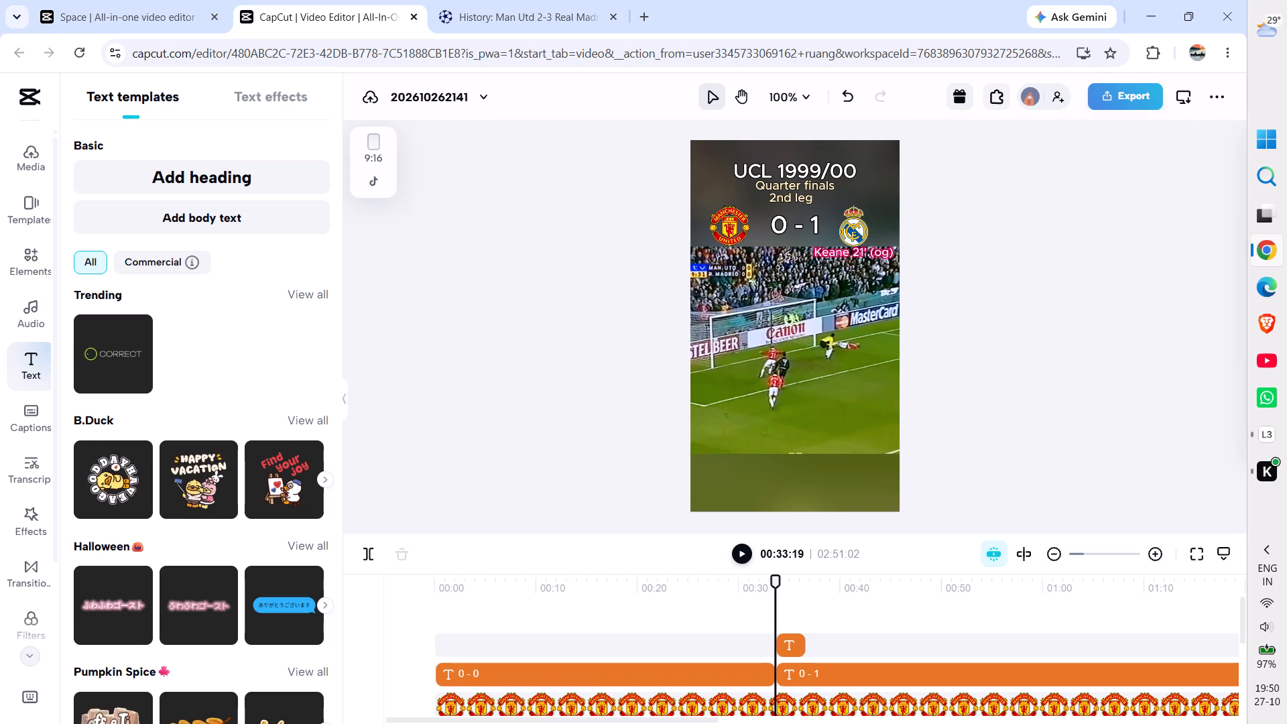
Nudge the "Keane 21' (og)" caption slightly lower so it sits just under the Real Madrid crest.
left_click(783, 96)
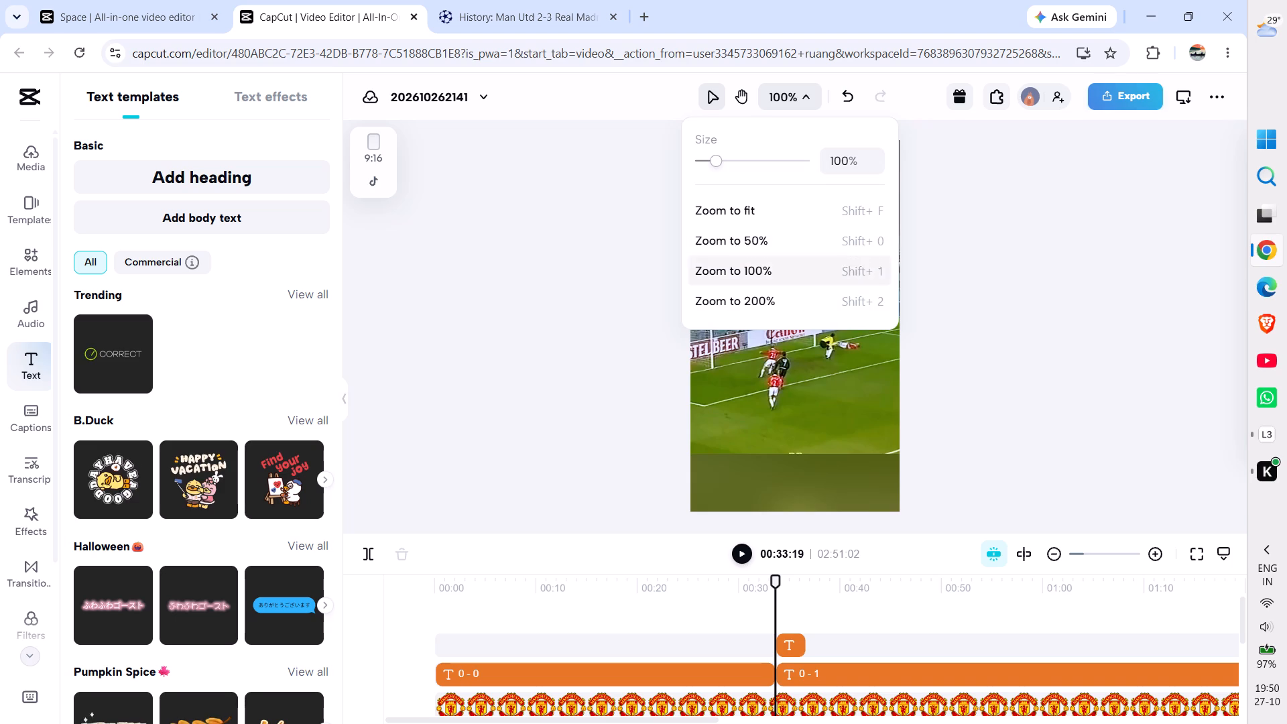
left_click(742, 302)
left_click(442, 288)
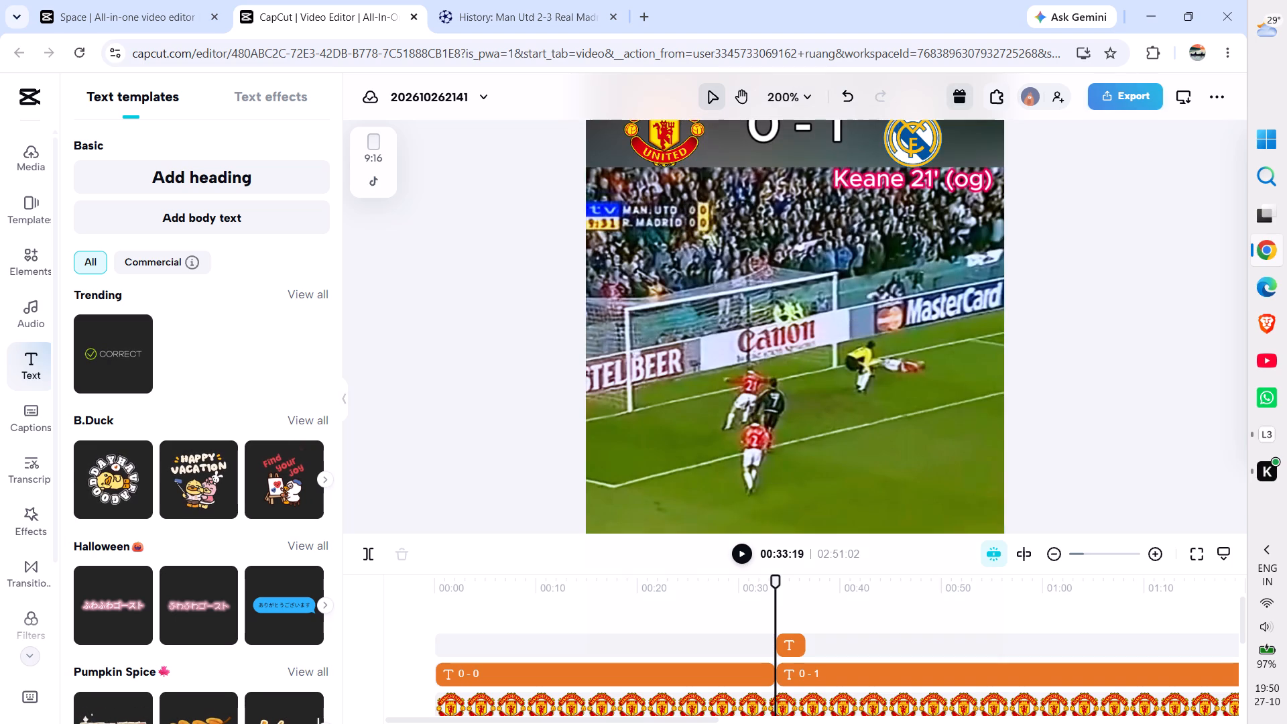
scroll(820, 308, "up", 2)
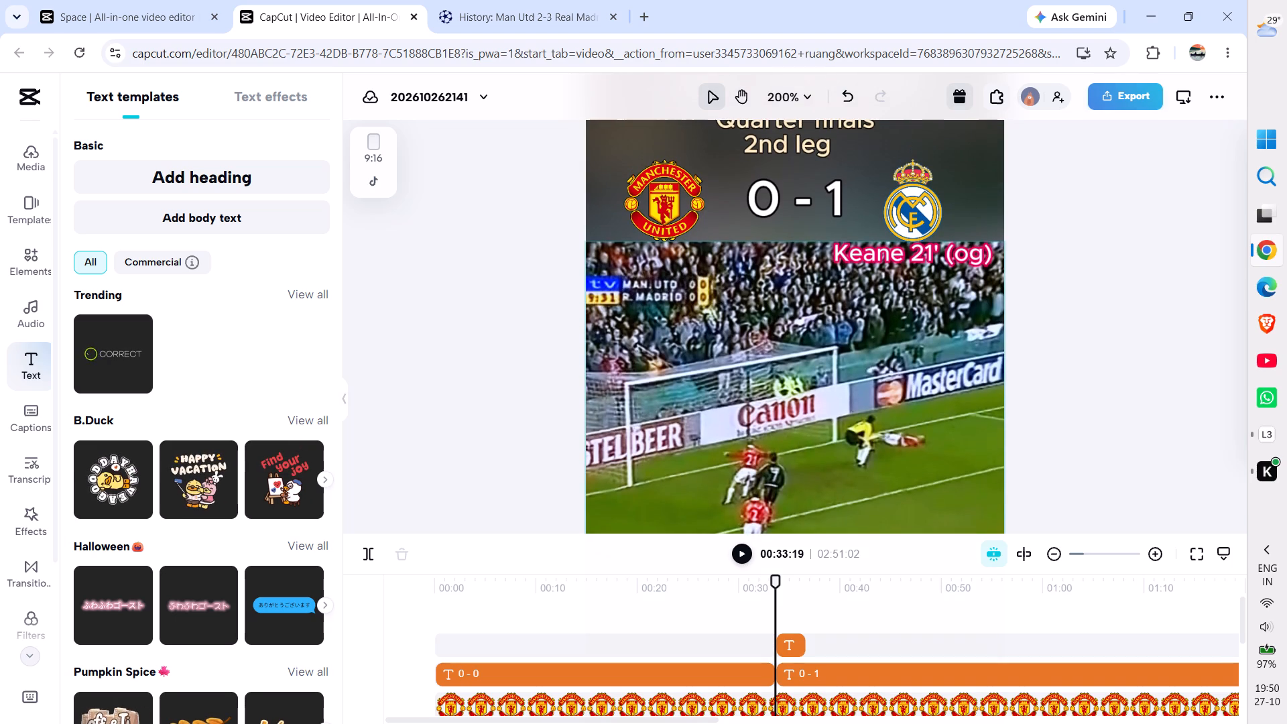
scroll(820, 308, "up", 1)
left_click(901, 261)
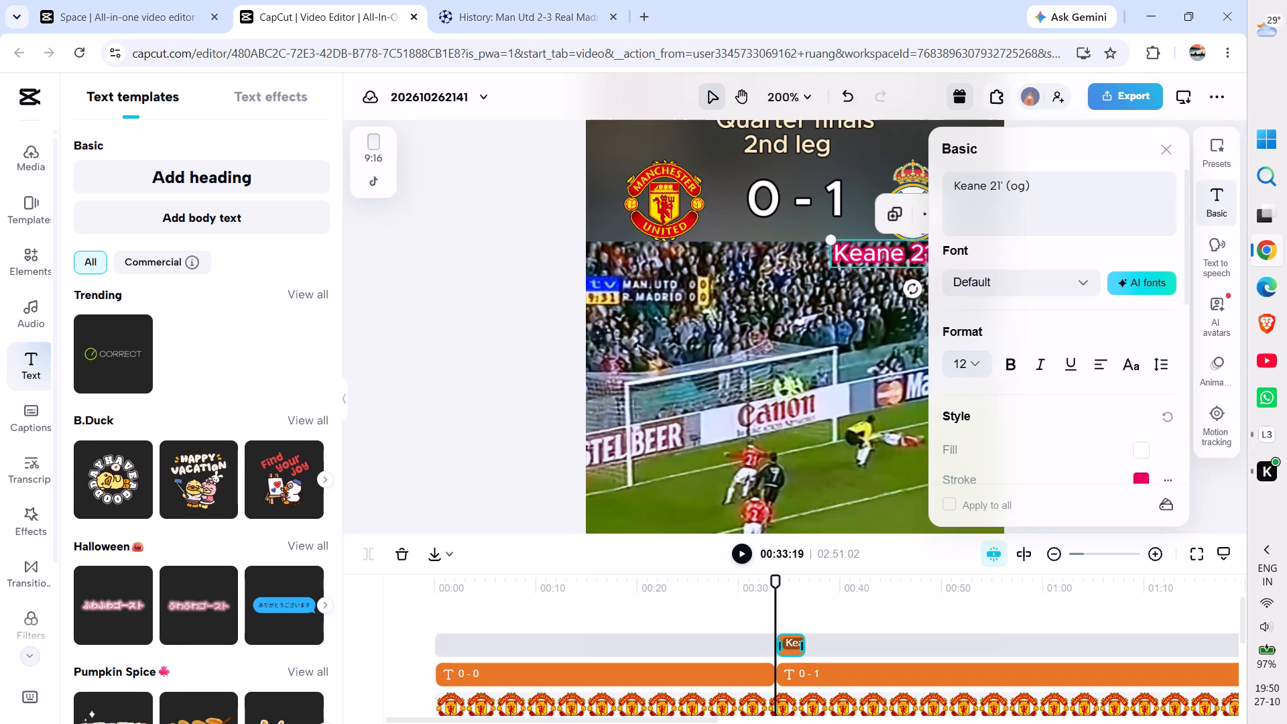
scroll(743, 320, "left", 2)
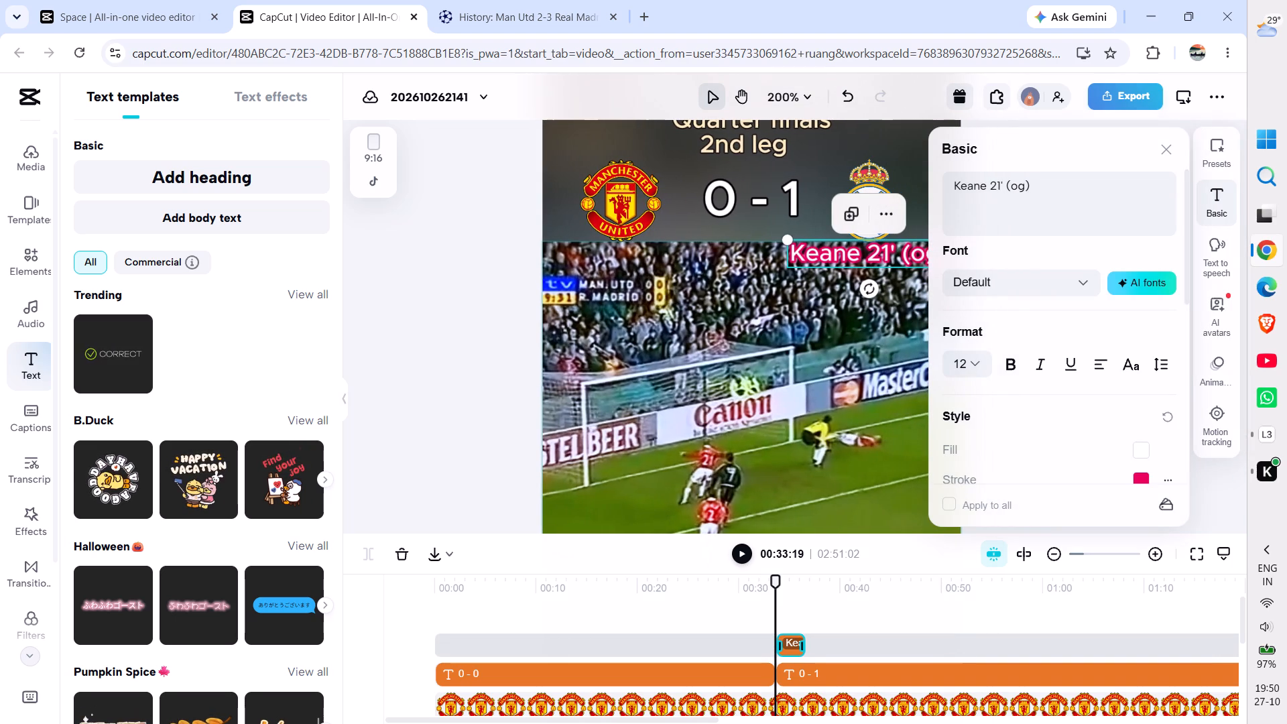
left_click(347, 398)
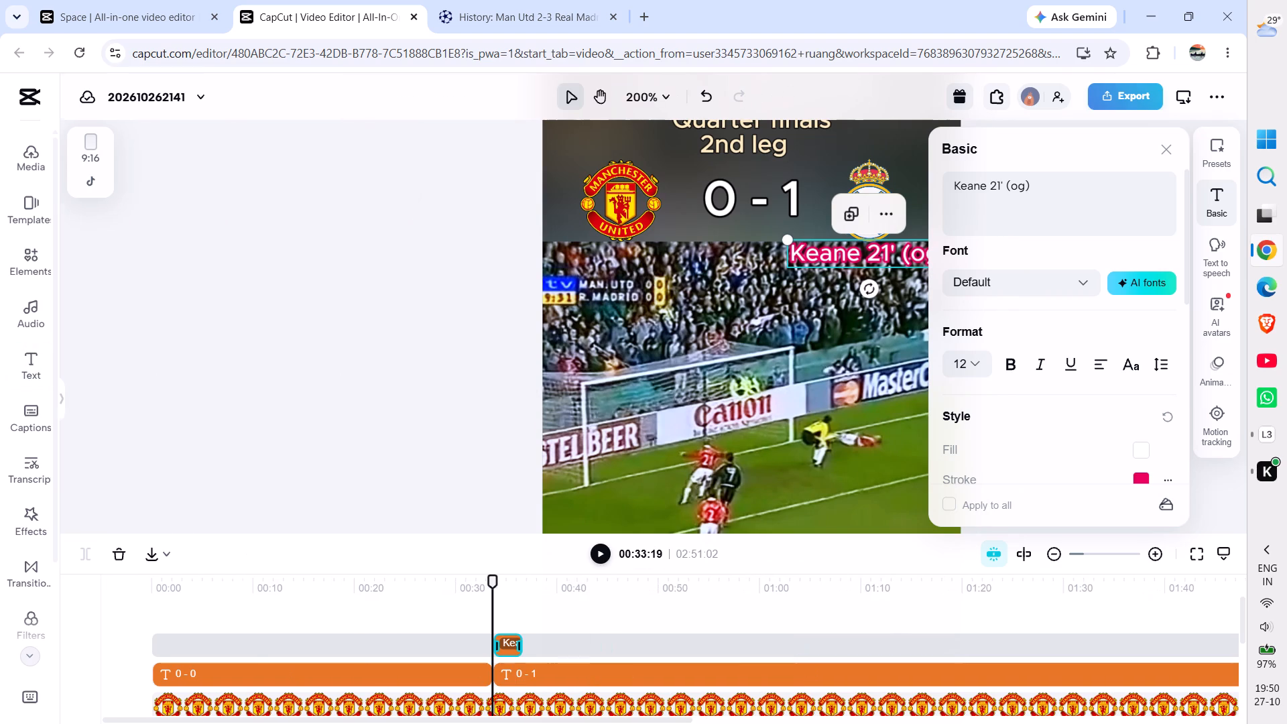
scroll(688, 302, "left", 5)
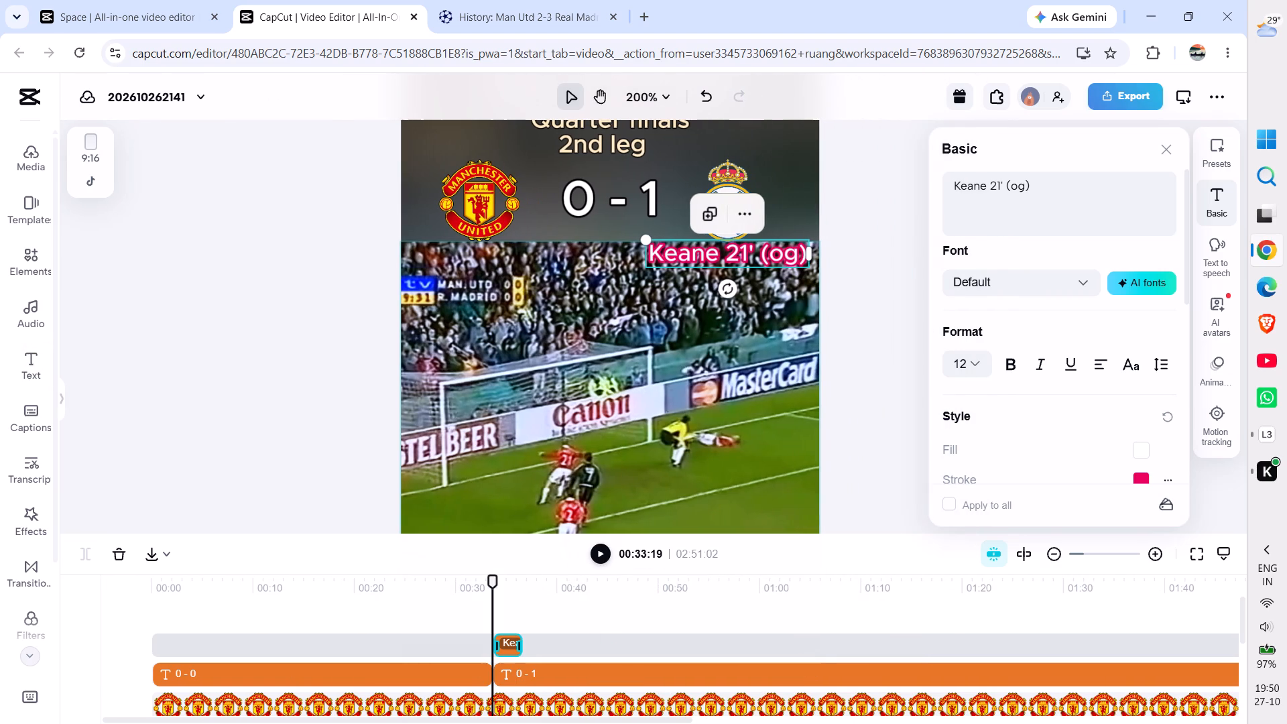
left_click(716, 251)
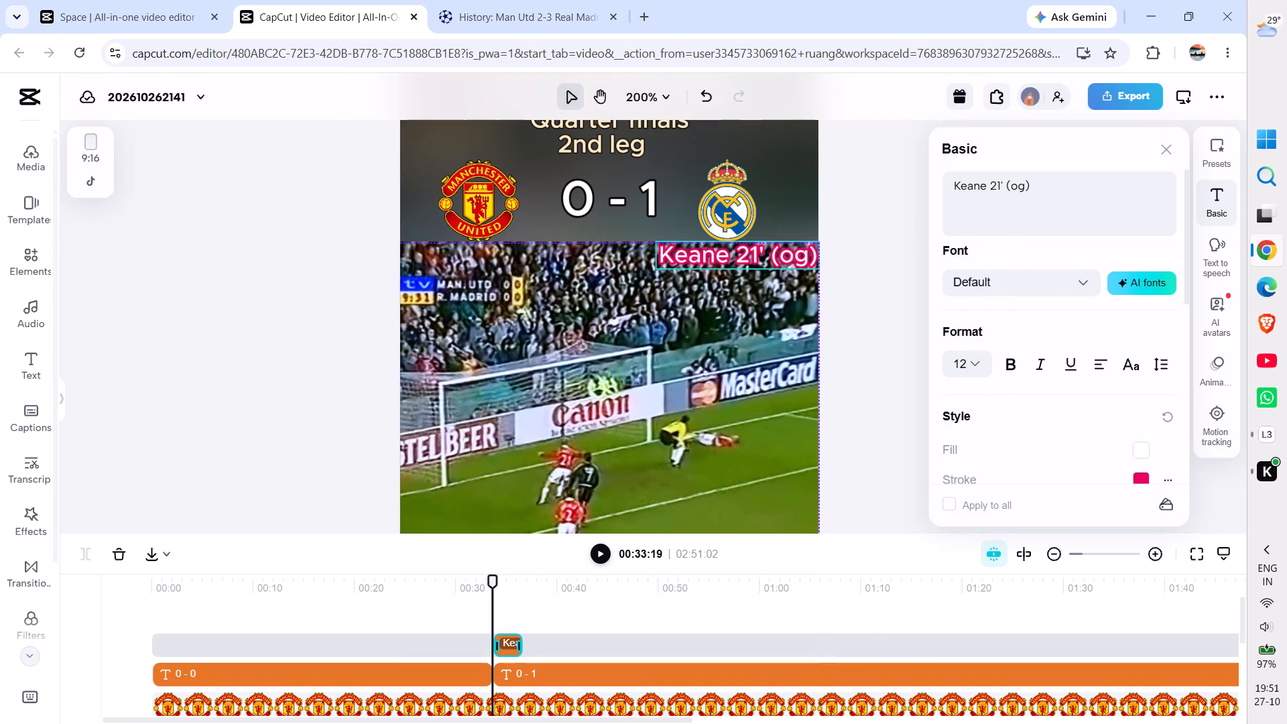
left_click(876, 277)
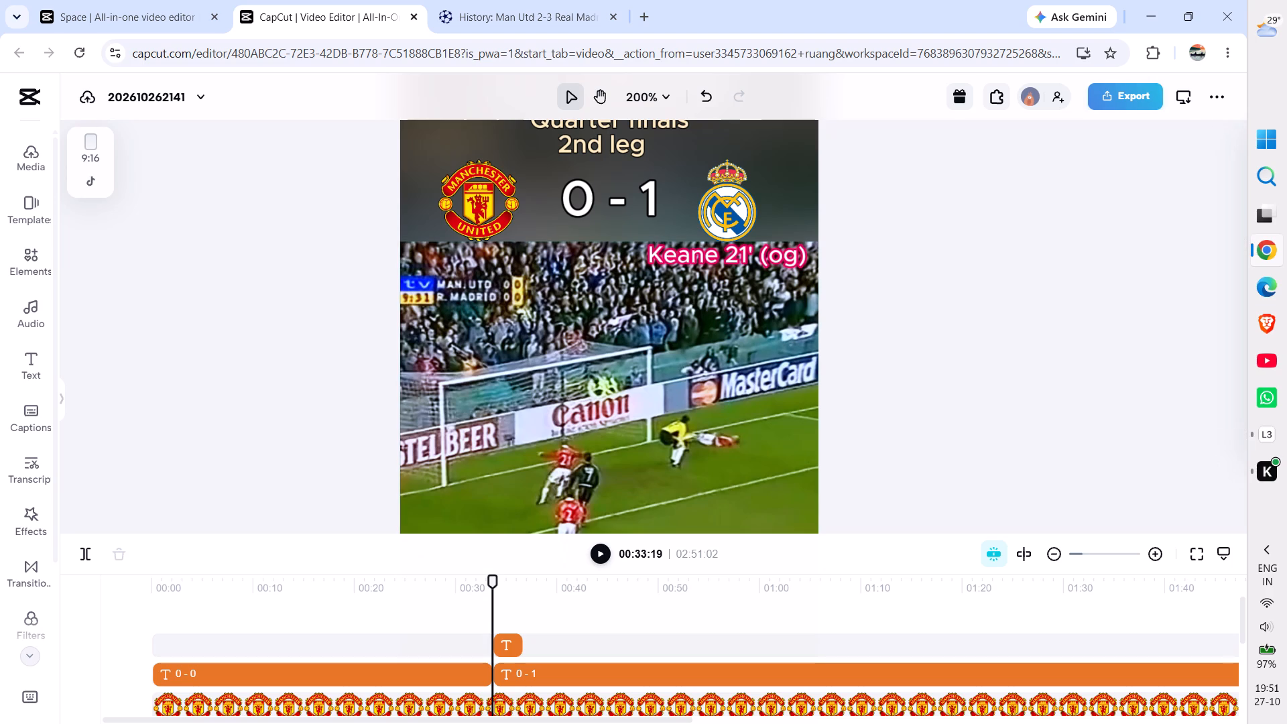
Copy the "Keane 21' (og)" caption clip and paste it at 01:50:24, where the 0 - 2 score starts.
left_click_drag(495, 585, 679, 598)
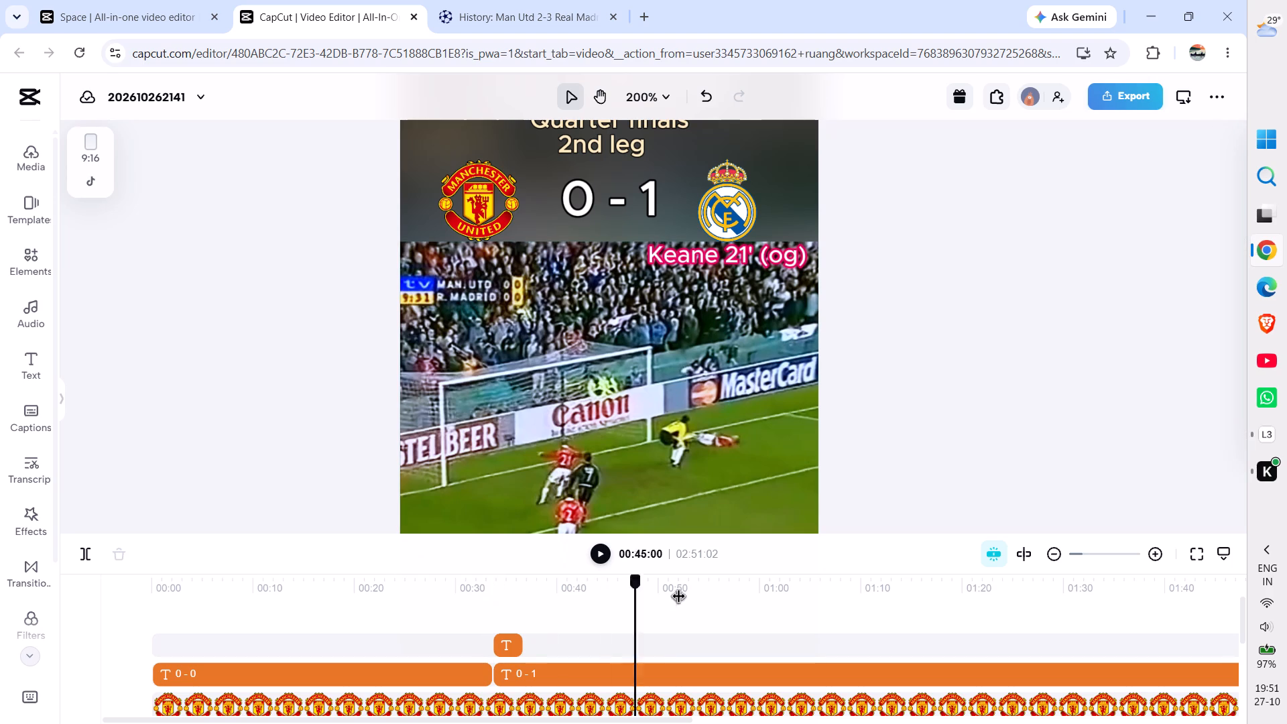
left_click_drag(679, 598, 834, 632)
scroll(755, 633, "left", 5)
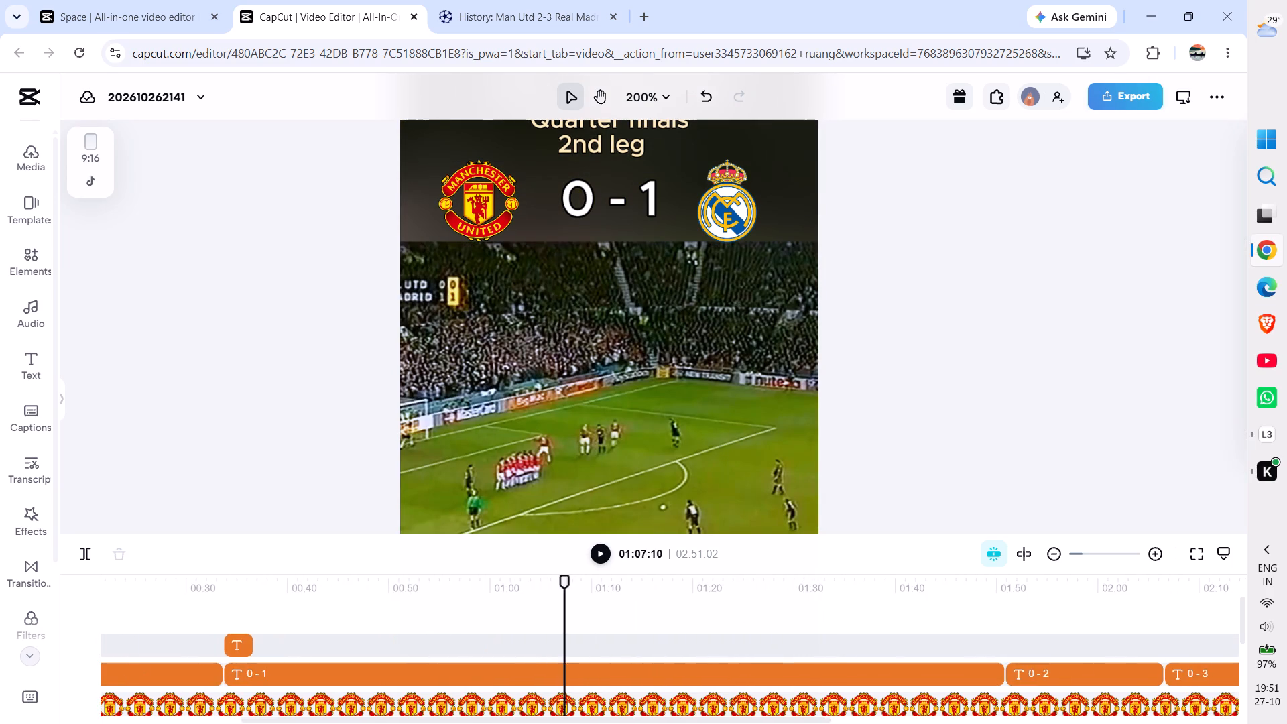
scroll(755, 633, "left", 2)
scroll(392, 586, "right", 1)
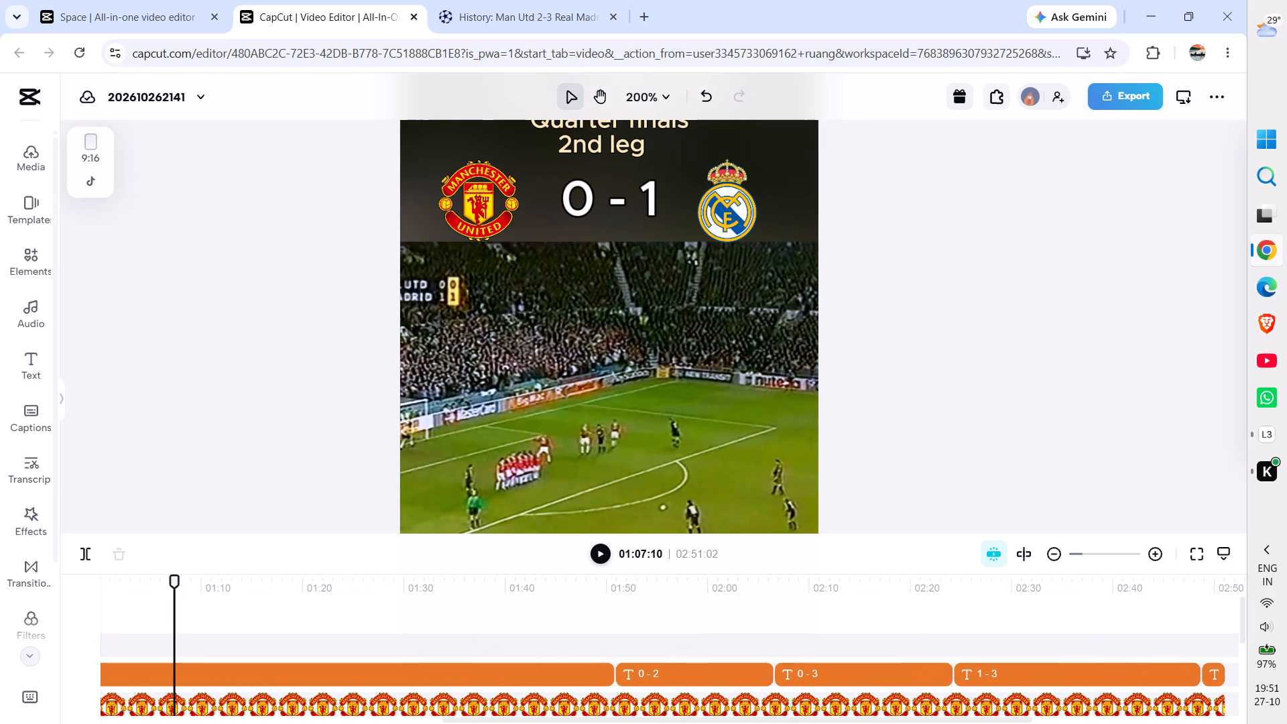
left_click_drag(170, 581, 602, 619)
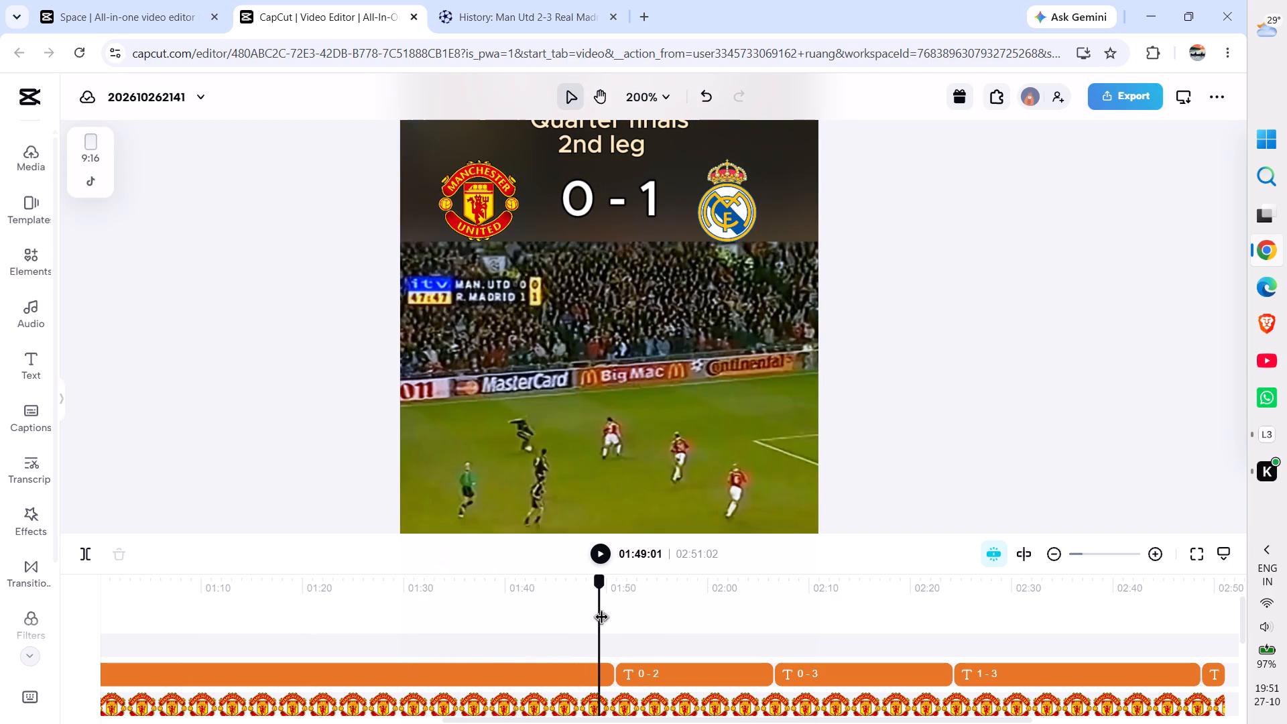
left_click_drag(602, 619, 613, 619)
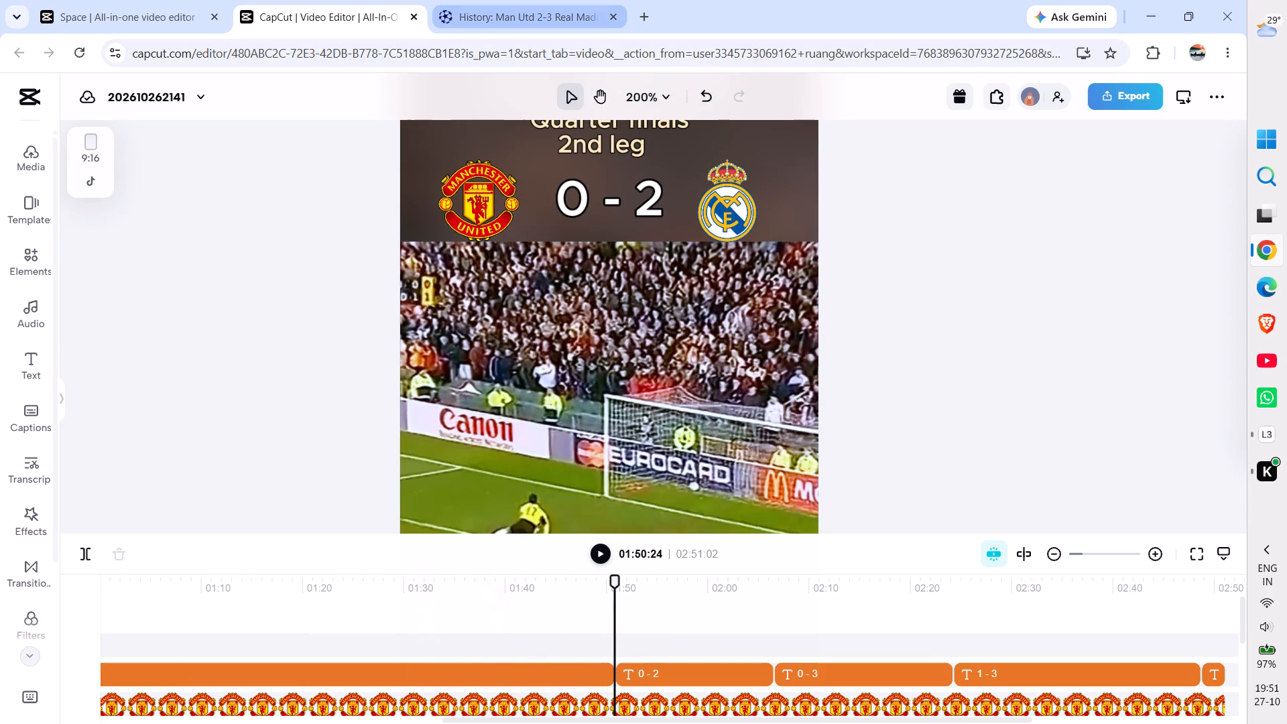
scroll(492, 616, "right", 3)
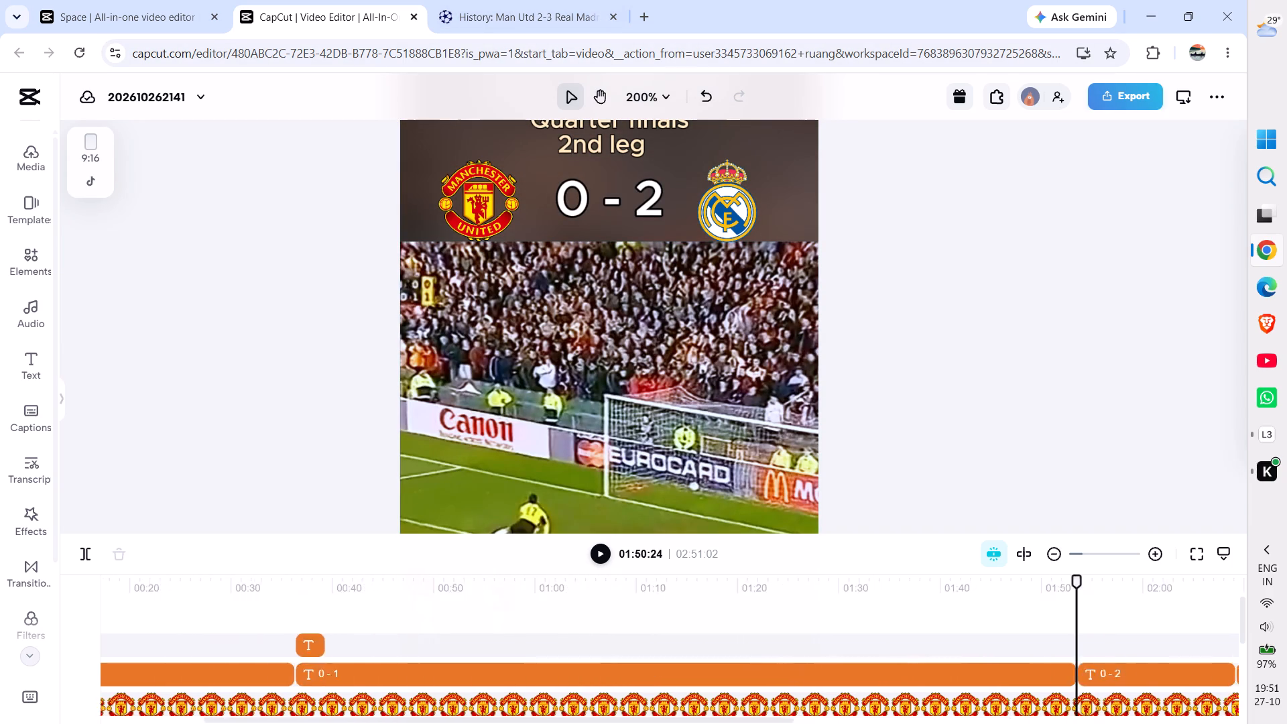
left_click(398, 642)
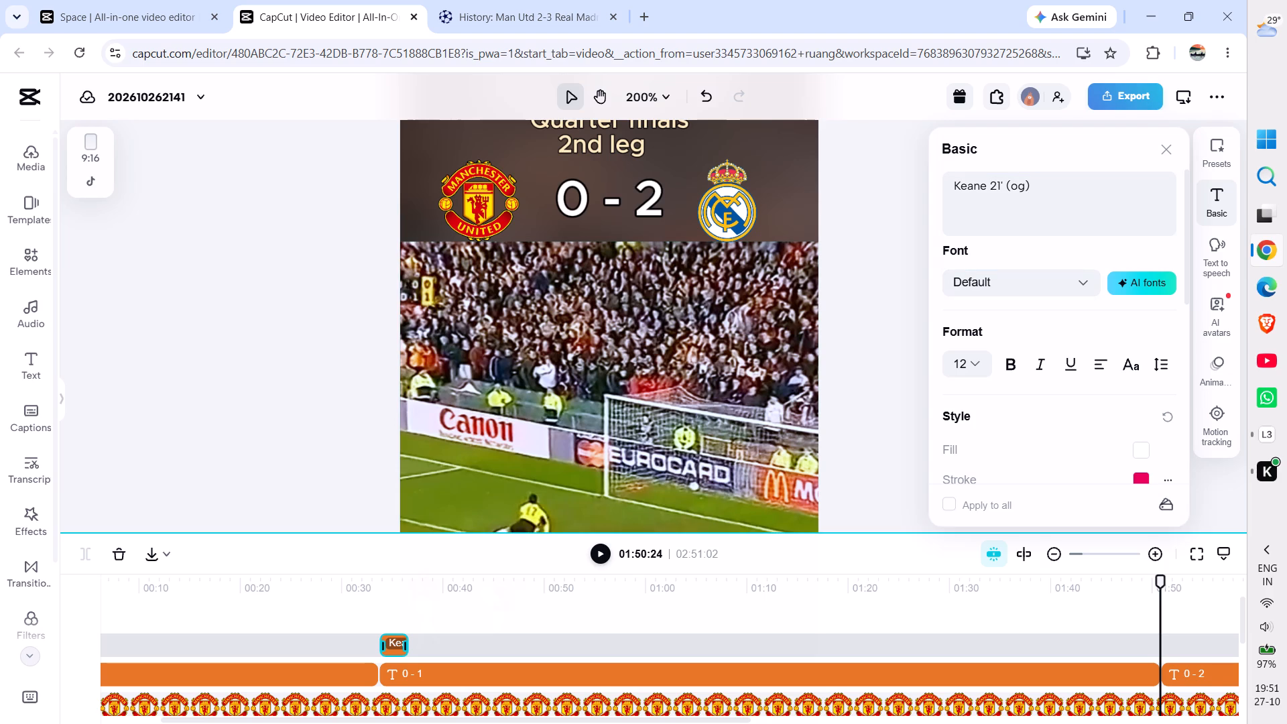
key("ctrl+c")
left_click(869, 408)
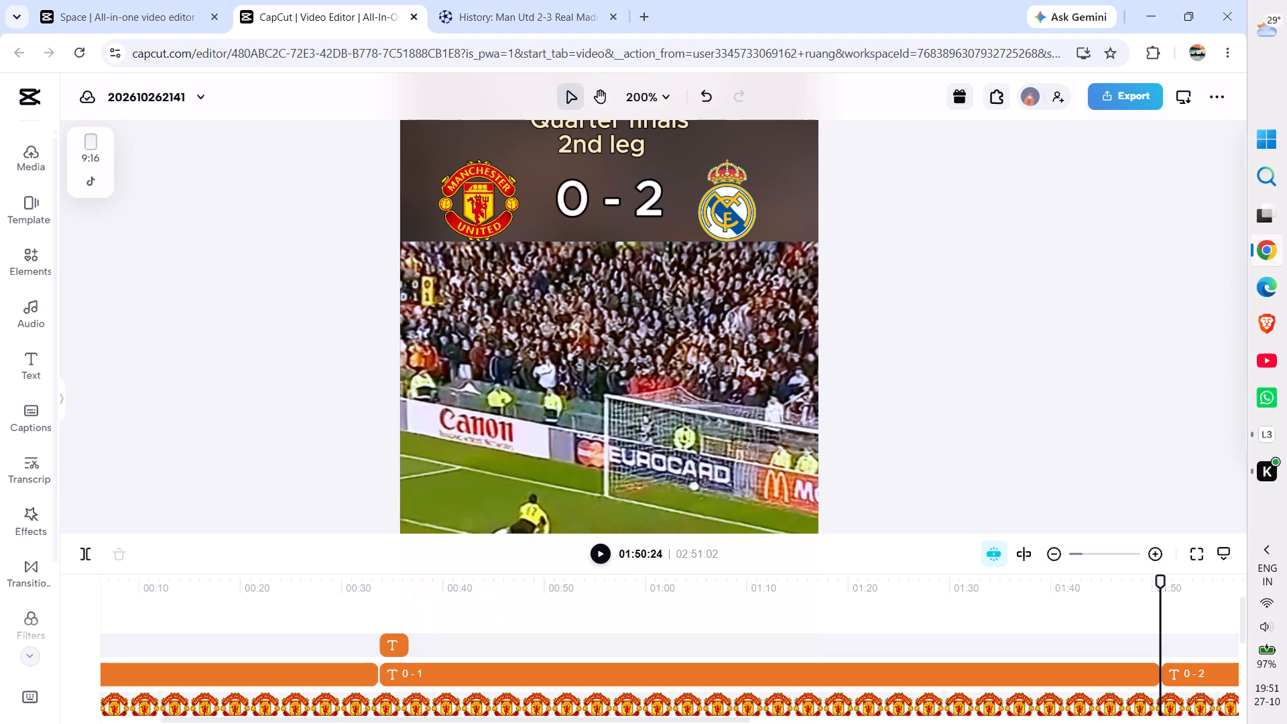
scroll(917, 637, "left", 4)
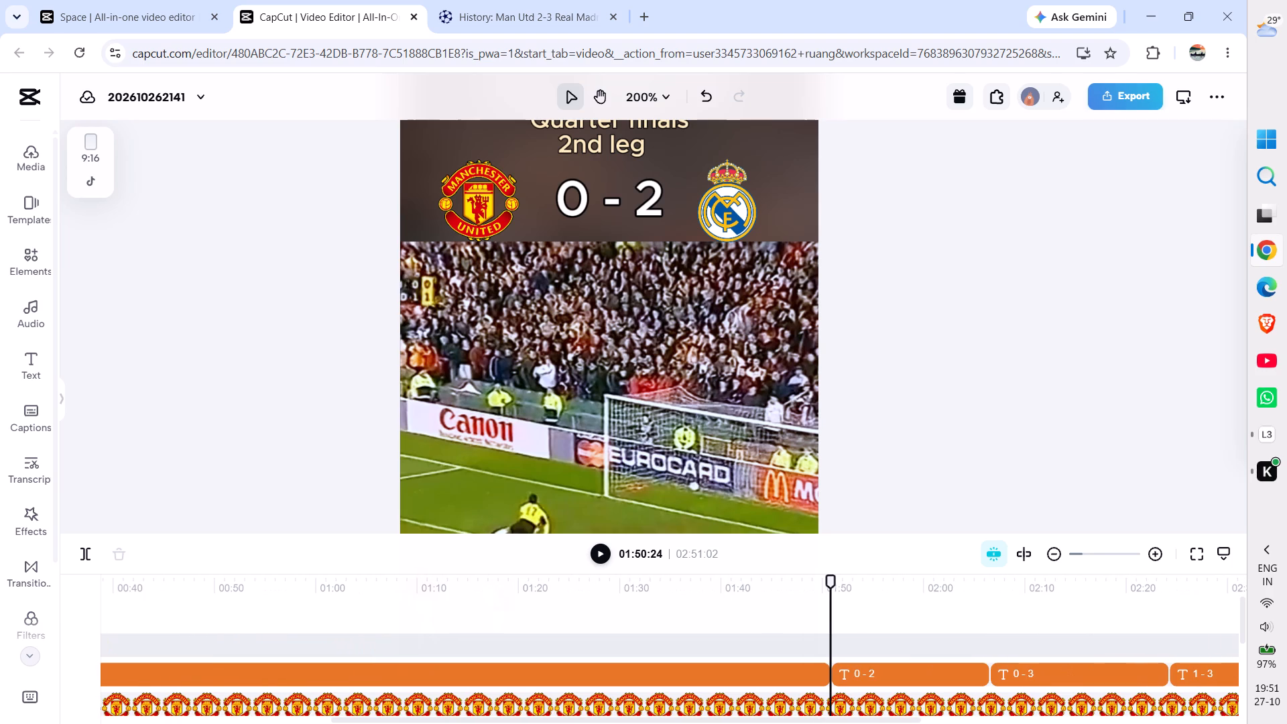
key("ctrl+v")
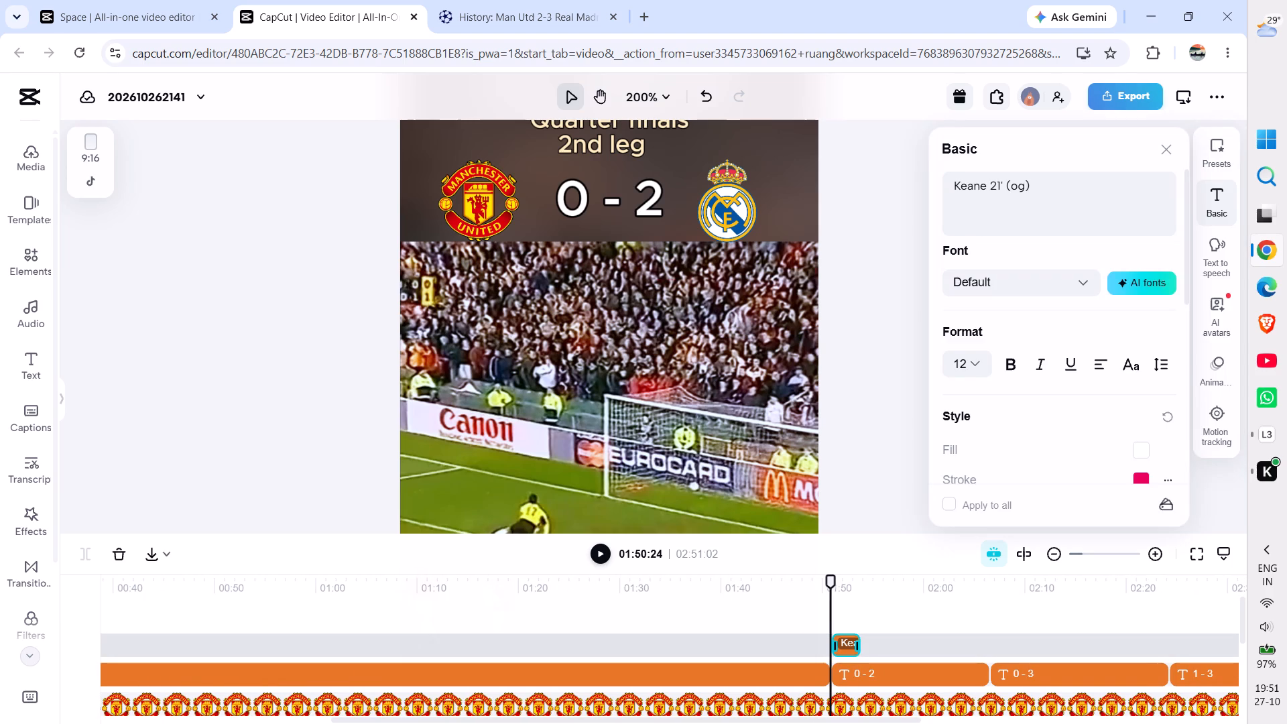
Copy the scorer line "Raúl González 50', 52'" from the UEFA match page.
left_click(536, 13)
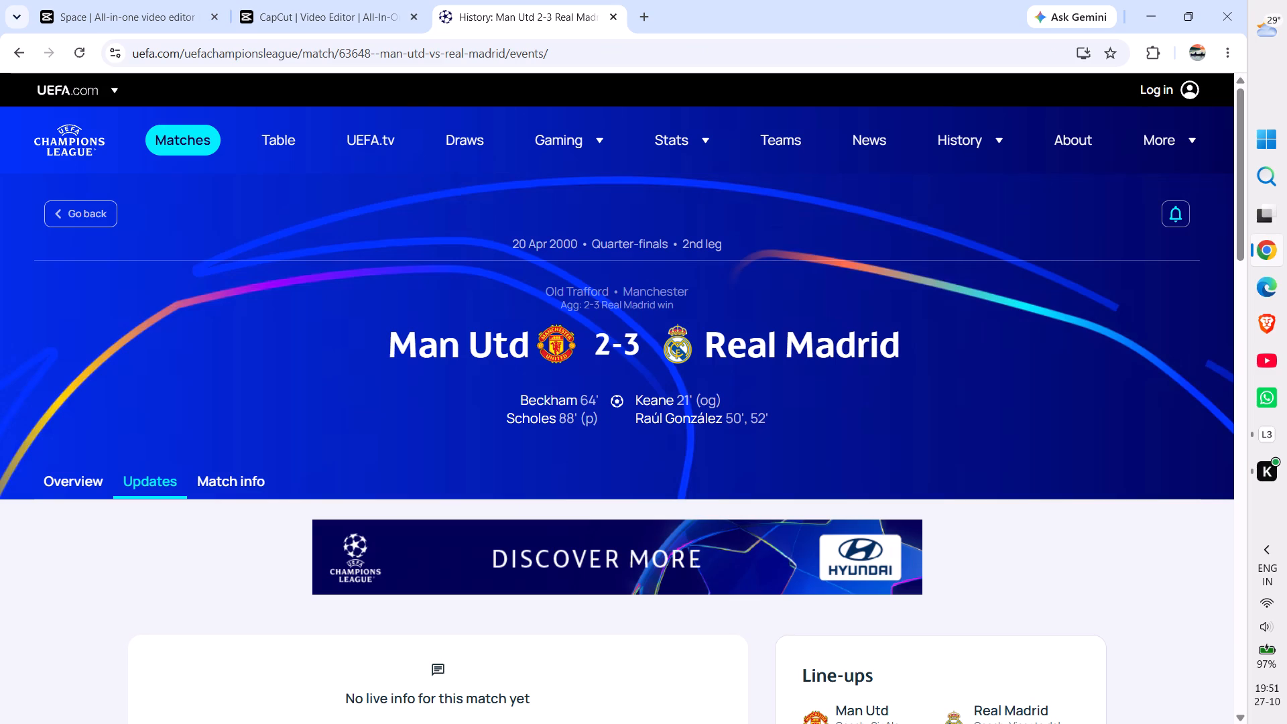
left_click_drag(633, 421, 795, 424)
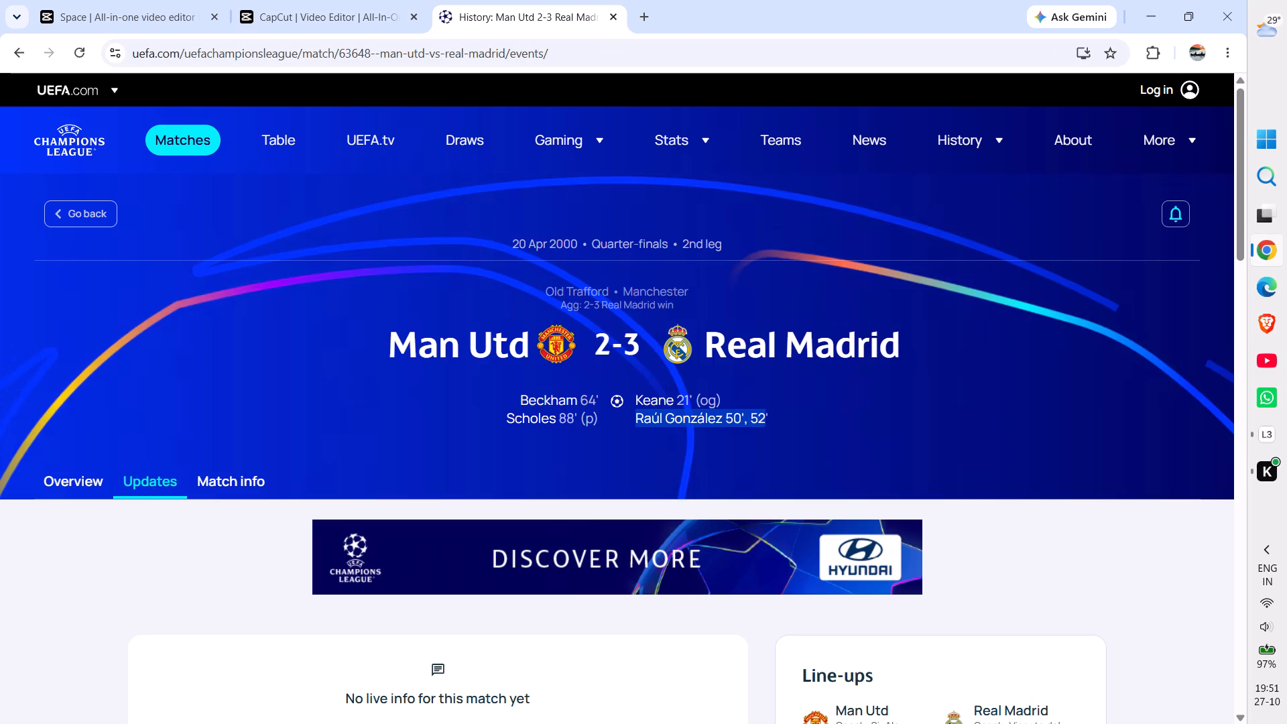
key("ctrl+c")
left_click(859, 427)
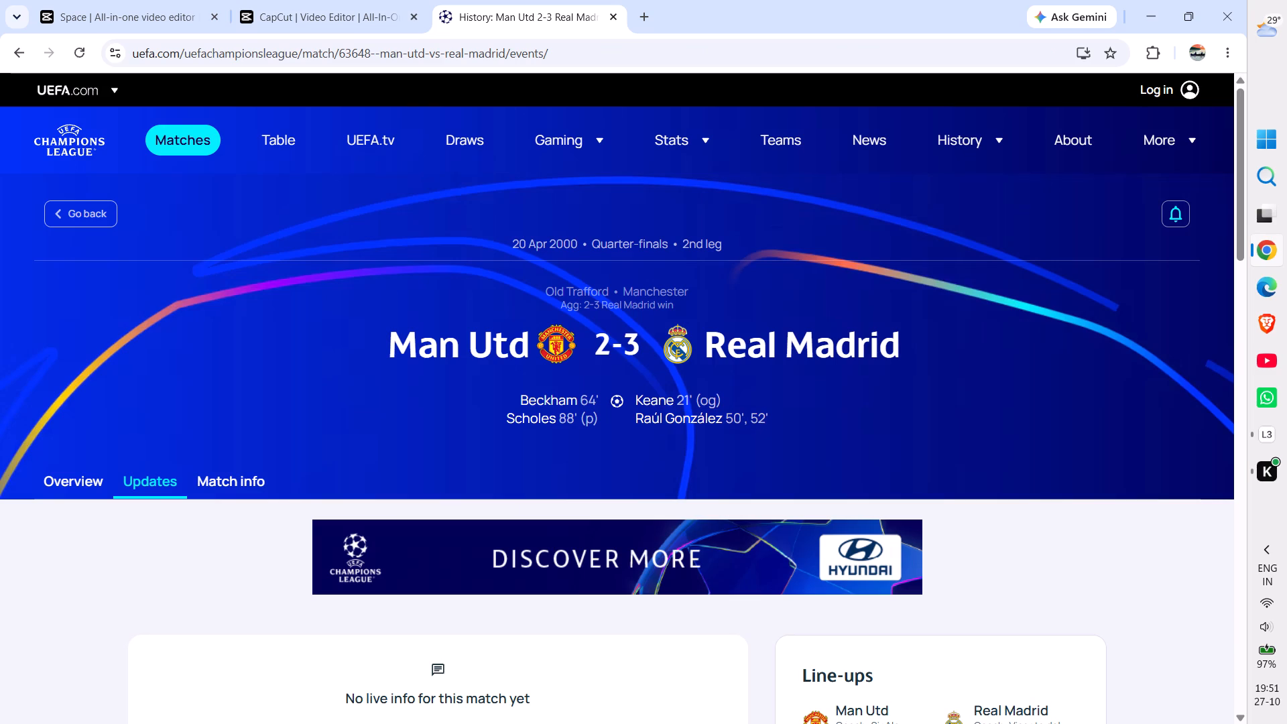
Back in CapCut, replace the text of the pasted caption at 01:50:24 with the copied "Raúl González 50', 52'".
left_click(300, 2)
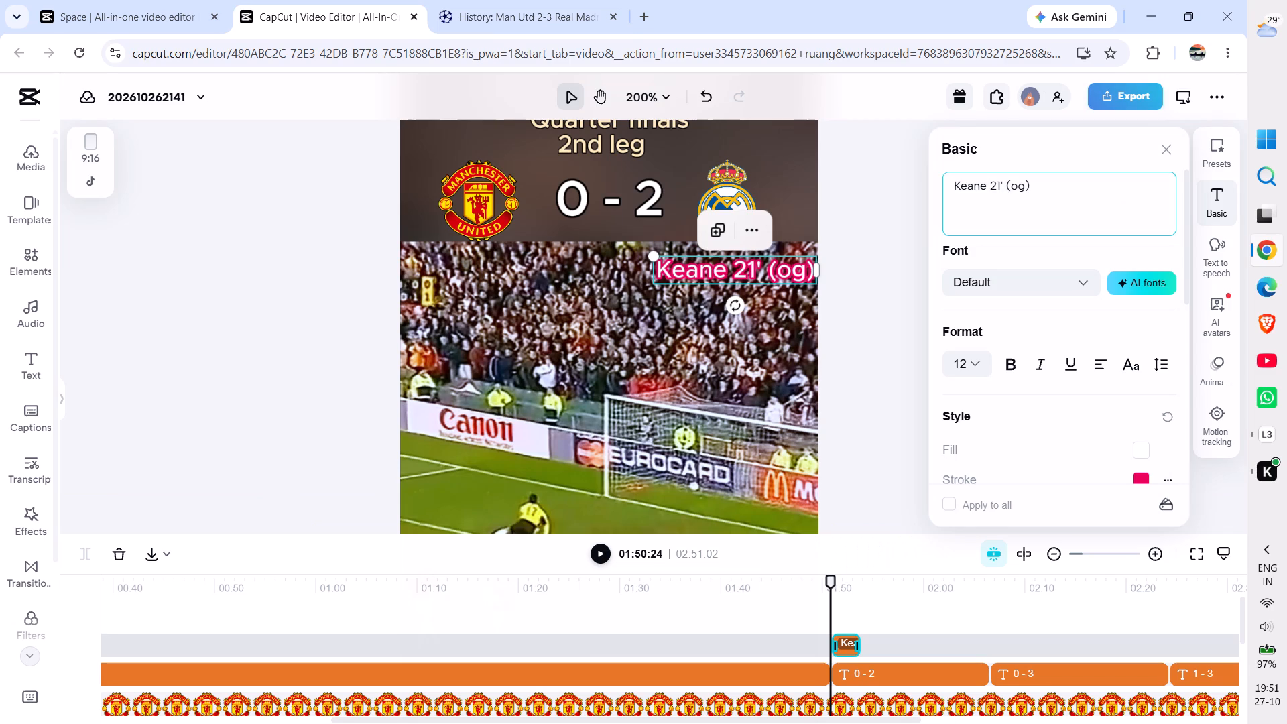
left_click(1040, 200)
key("BackSpace")
key("BackSpace")
key("BackSpace")
key("BackSpace")
key("BackSpace")
key("BackSpace")
key("BackSpace")
key("BackSpace")
key("BackSpace")
key("BackSpace")
key("BackSpace")
key("BackSpace")
key("BackSpace")
key("BackSpace")
key("BackSpace")
key("BackSpace")
key("BackSpace")
key("BackSpace")
key("BackSpace")
key("BackSpace")
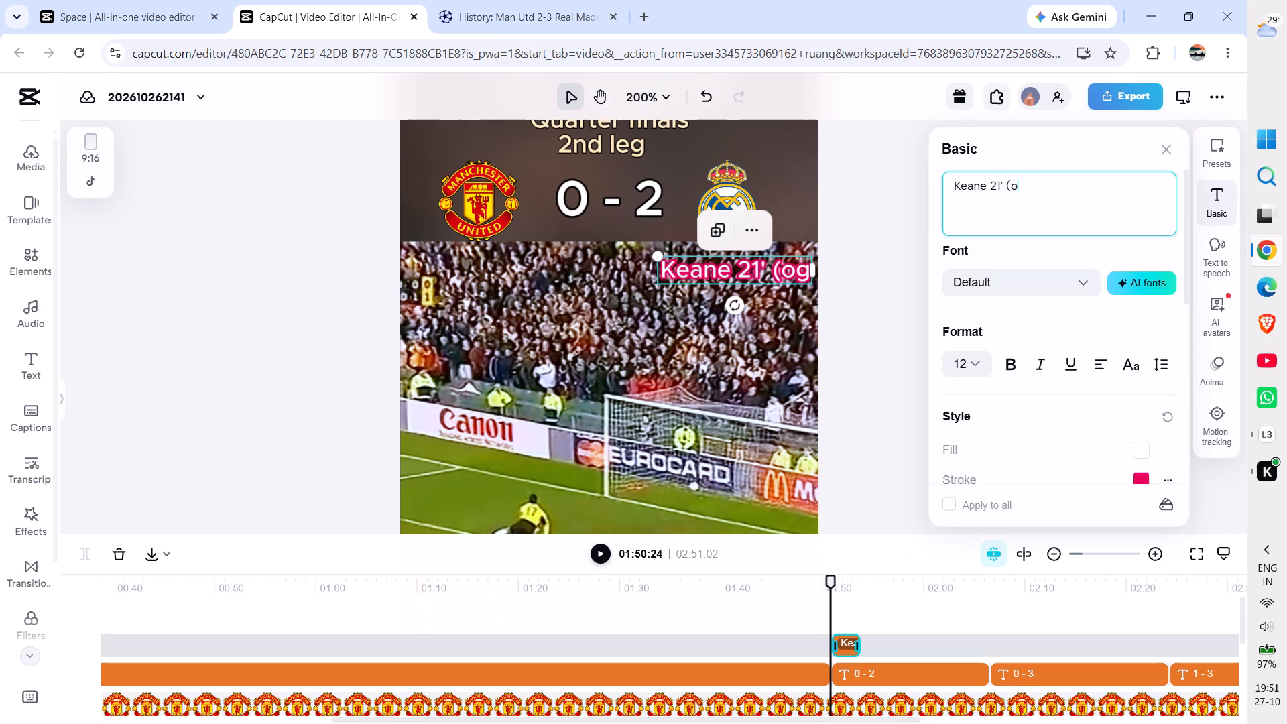
key("ctrl+v")
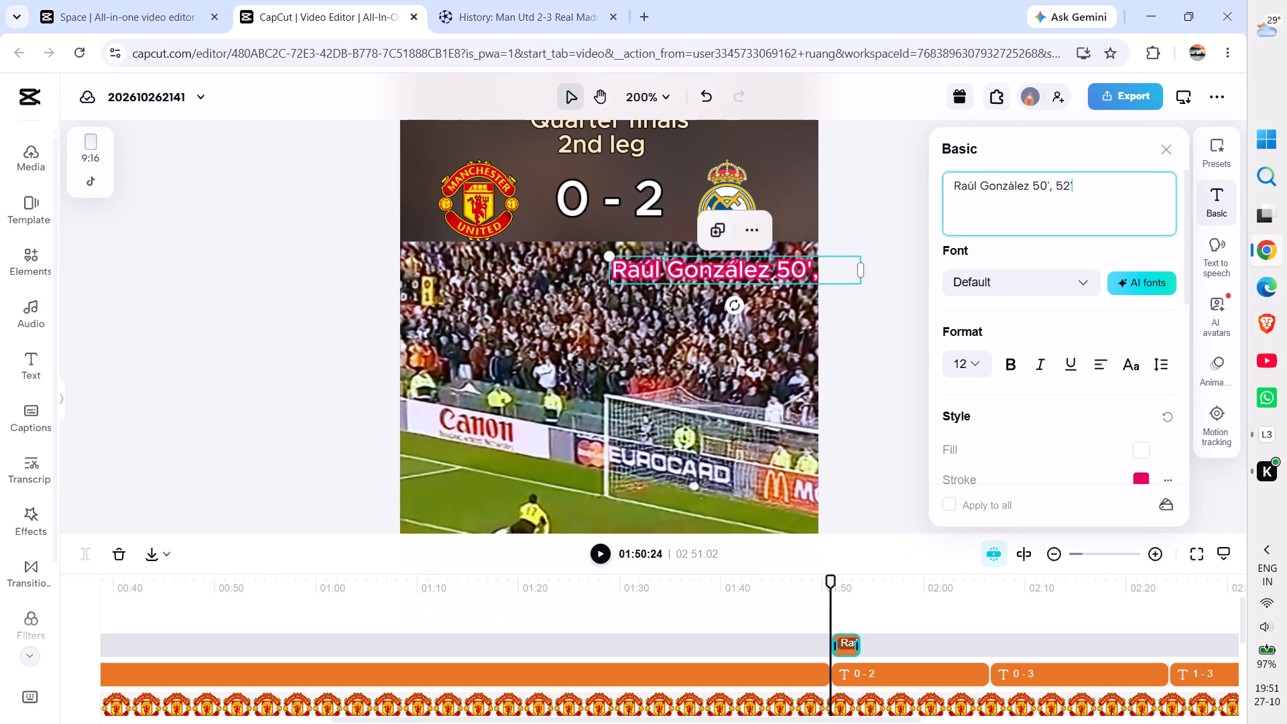
Shorten the 0 - 2 scorer caption's text to "R. González 50'".
left_click(976, 192)
key("BackSpace")
key("BackSpace")
key("BackSpace")
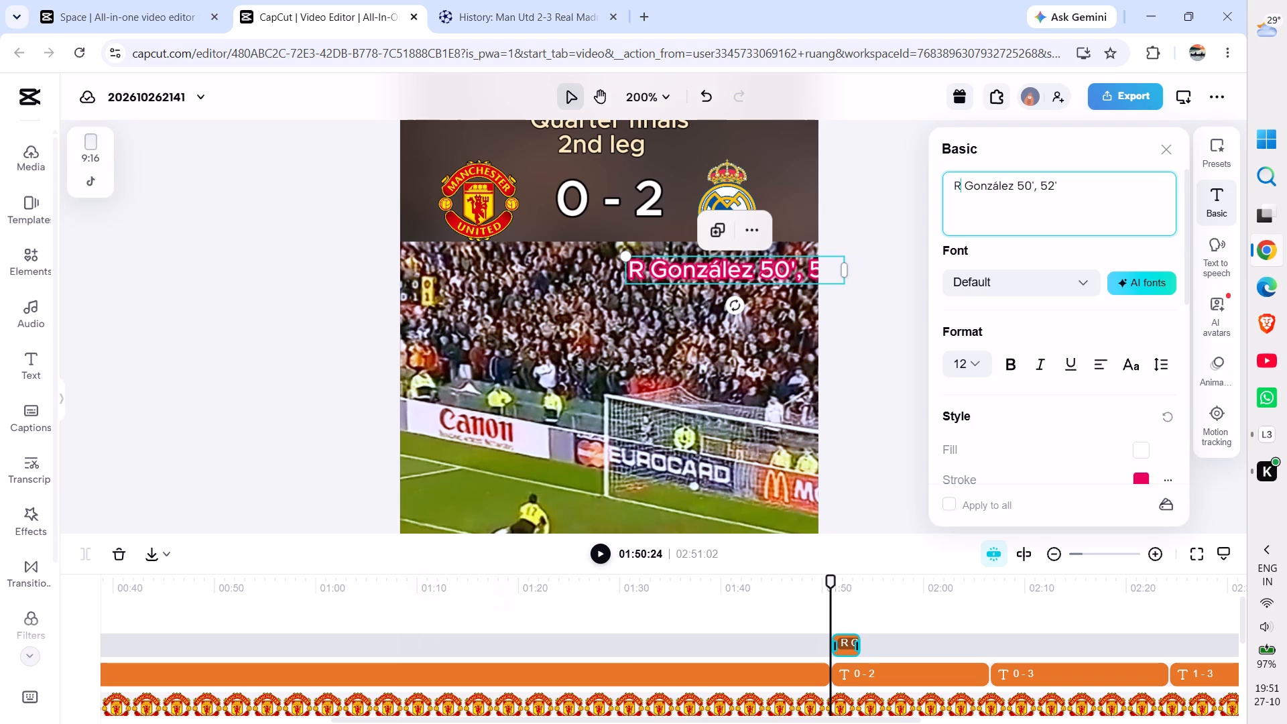
key("period")
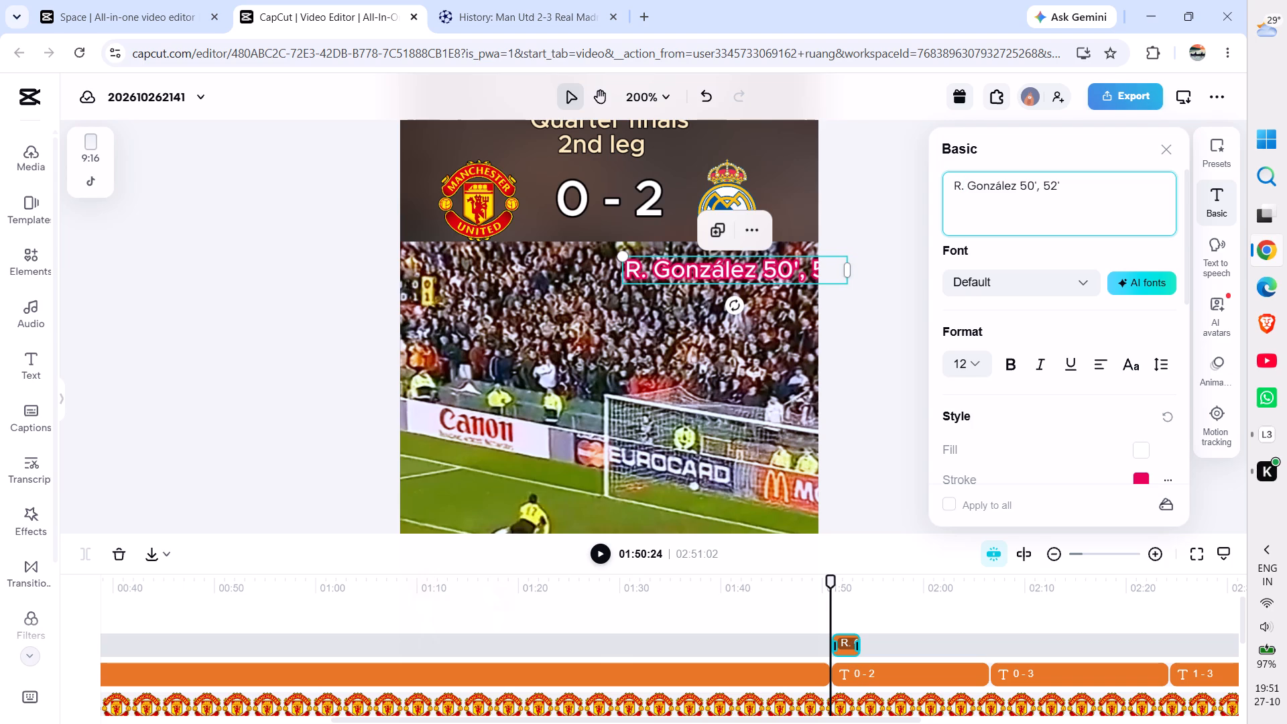
left_click(1064, 191)
key("BackSpace")
key("BackSpace")
key("BackSpace")
key("BackSpace")
key("BackSpace")
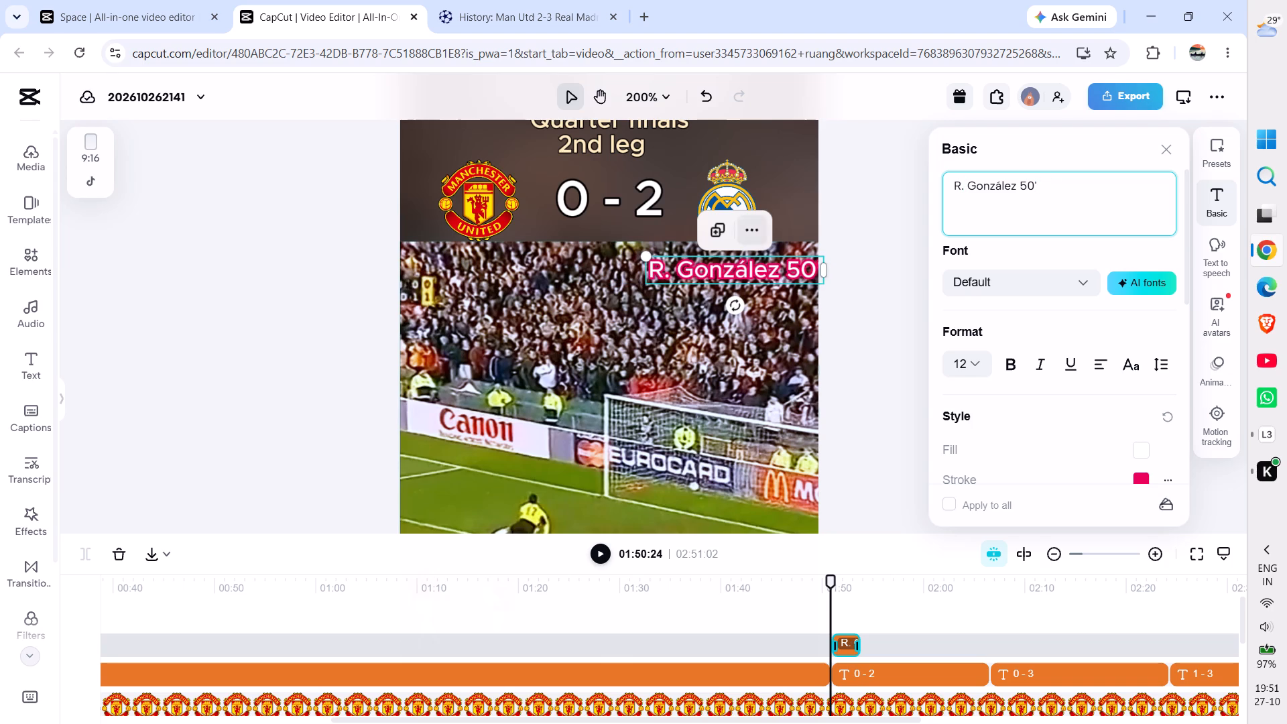
Move the "R. González 50'" caption up so it sits directly beneath the Real Madrid crest.
left_click_drag(743, 271, 730, 262)
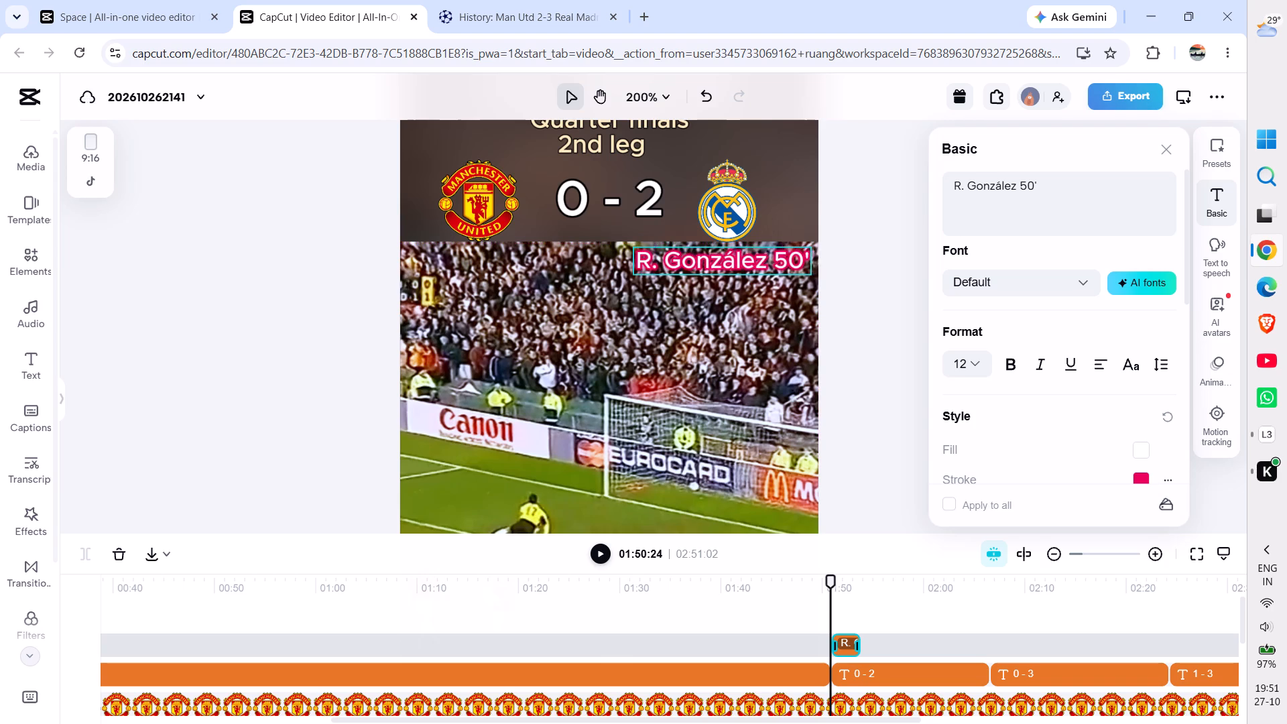
left_click_drag(730, 262, 732, 257)
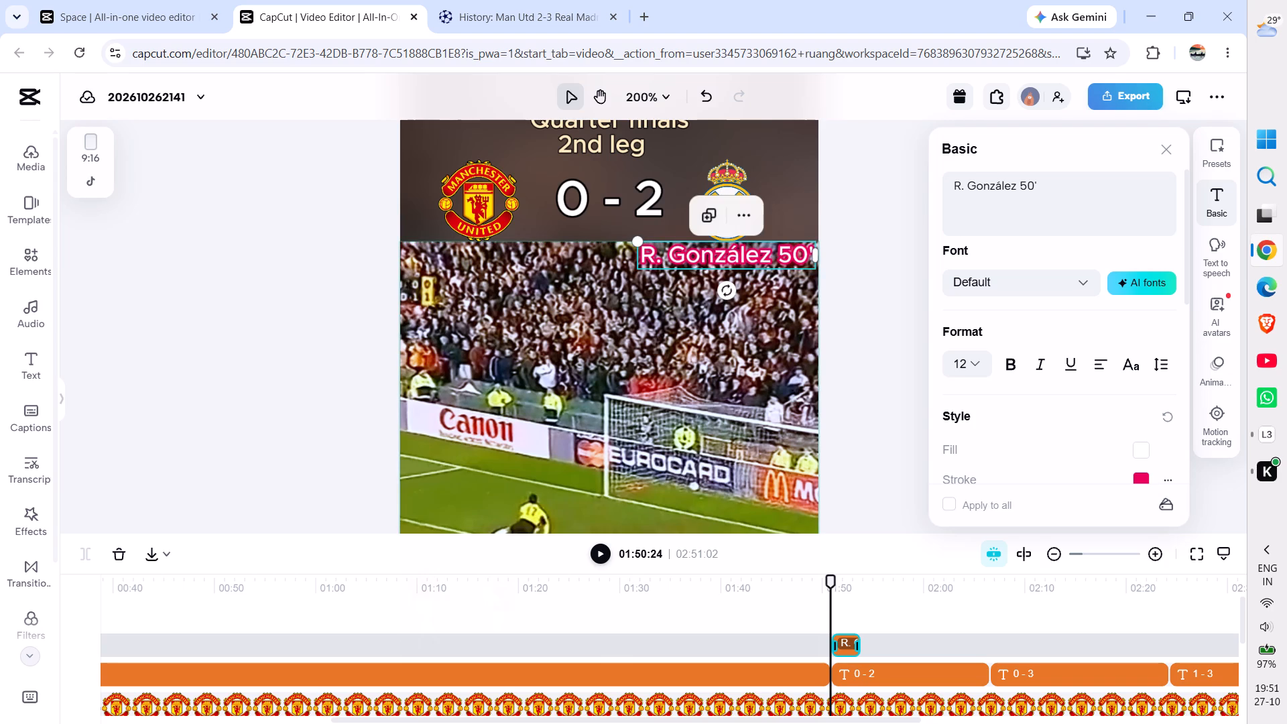
left_click(879, 280)
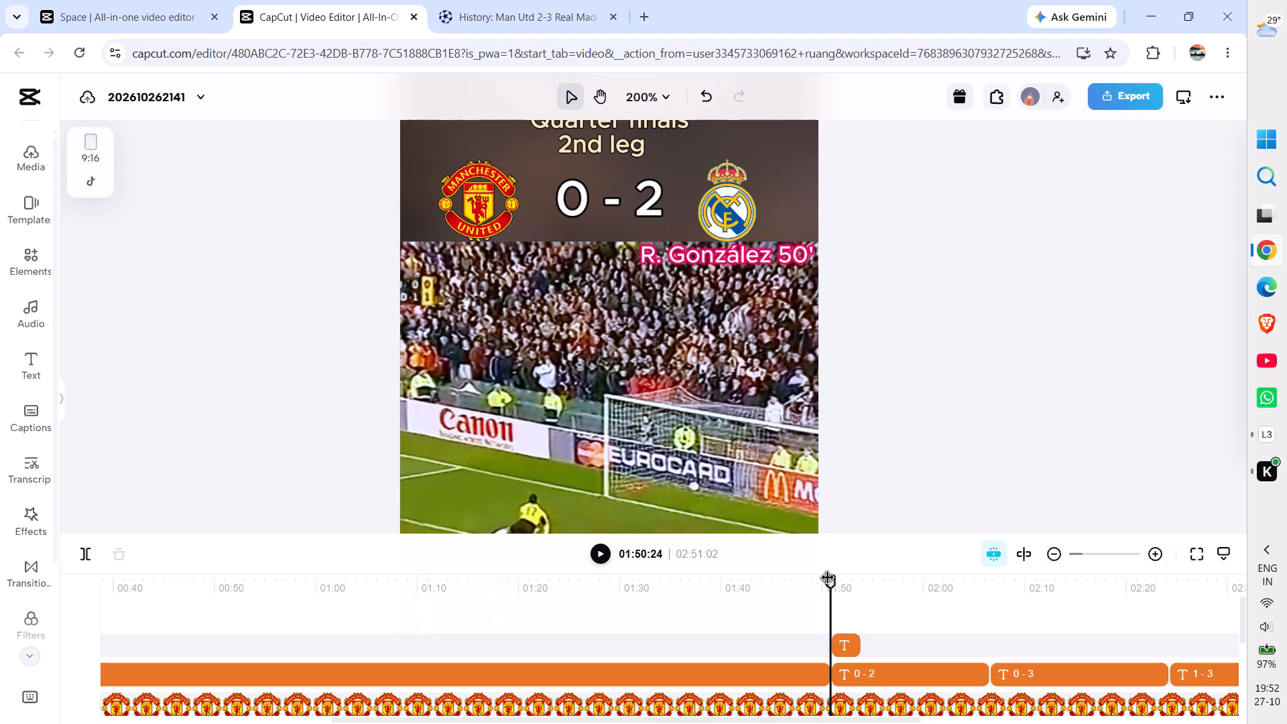
Paste another copy of the "Keane 21' (og)" caption clip at 02:06:15, where the 0 - 3 score starts.
left_click_drag(828, 579, 986, 599)
key("ctrl+v")
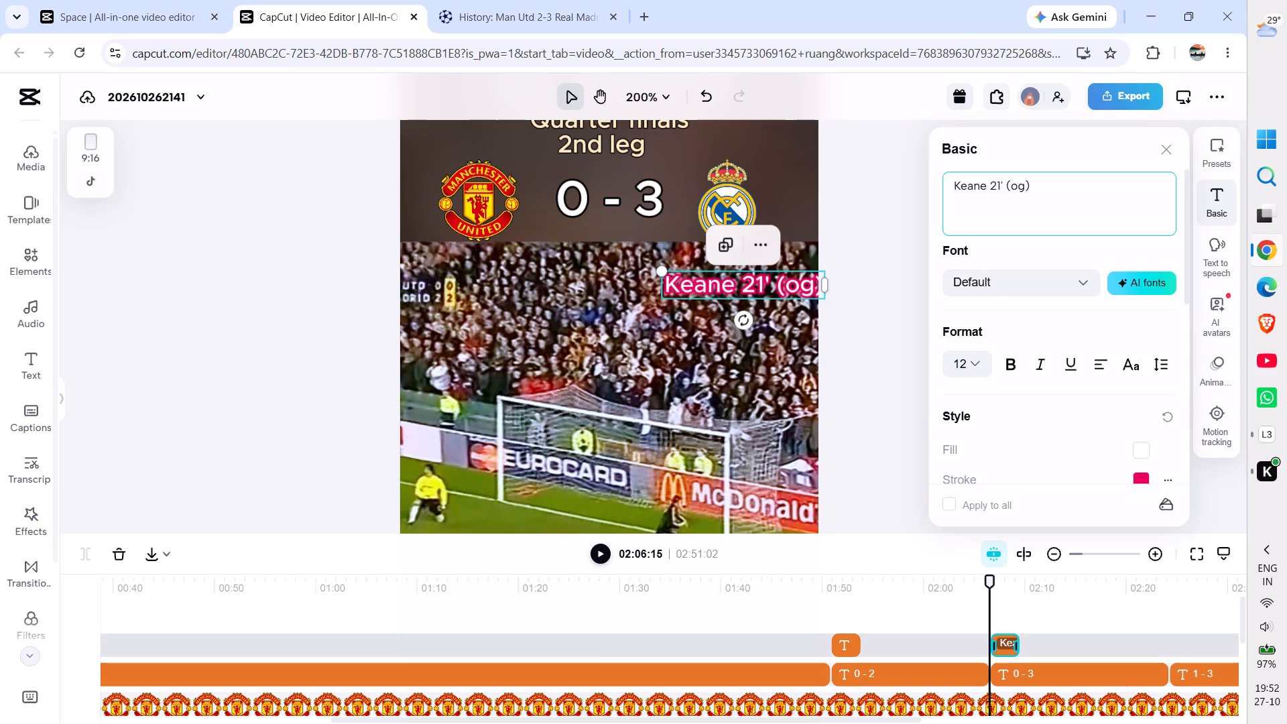
Replace the text of the caption at 02:06:15 with the copied scorer line "Raúl González 50', 52'".
left_click(1040, 188)
key("BackSpace")
key("BackSpace")
key("BackSpace")
key("BackSpace")
key("BackSpace")
key("BackSpace")
key("BackSpace")
key("BackSpace")
key("BackSpace")
key("BackSpace")
key("BackSpace")
key("BackSpace")
key("BackSpace")
key("BackSpace")
key("BackSpace")
key("BackSpace")
key("BackSpace")
key("BackSpace")
key("BackSpace")
key("BackSpace")
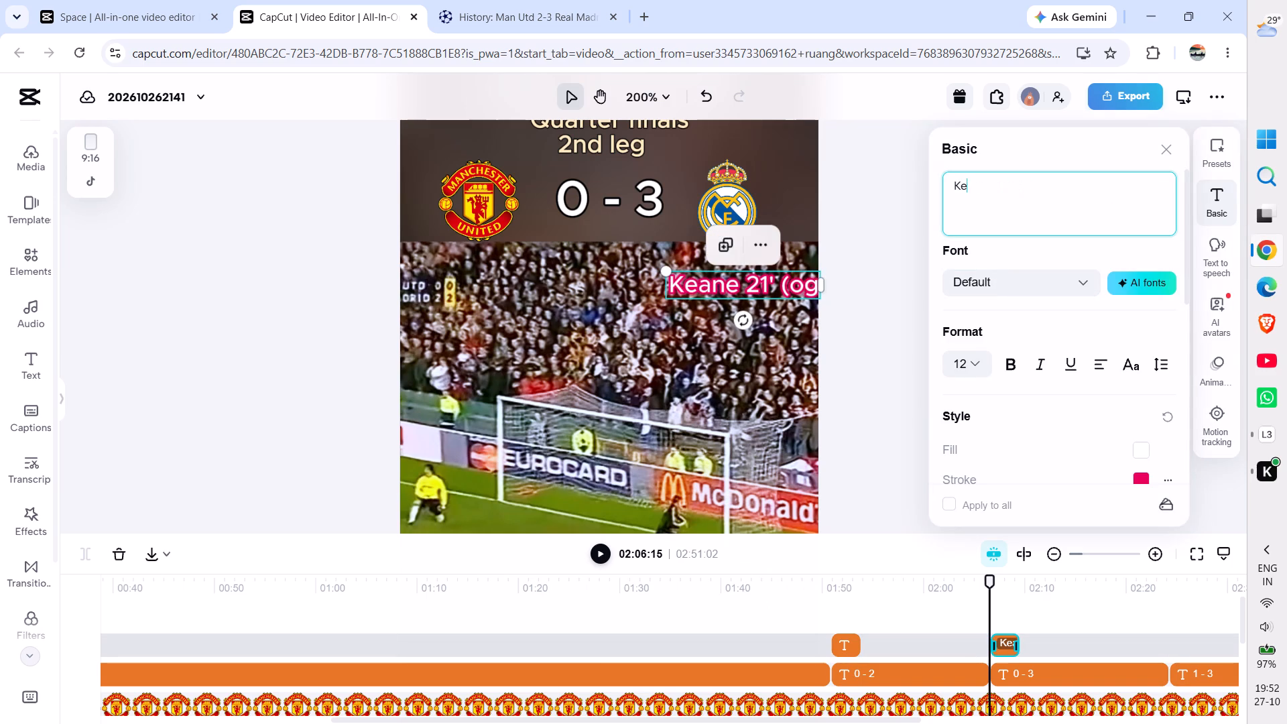
key("ctrl+v")
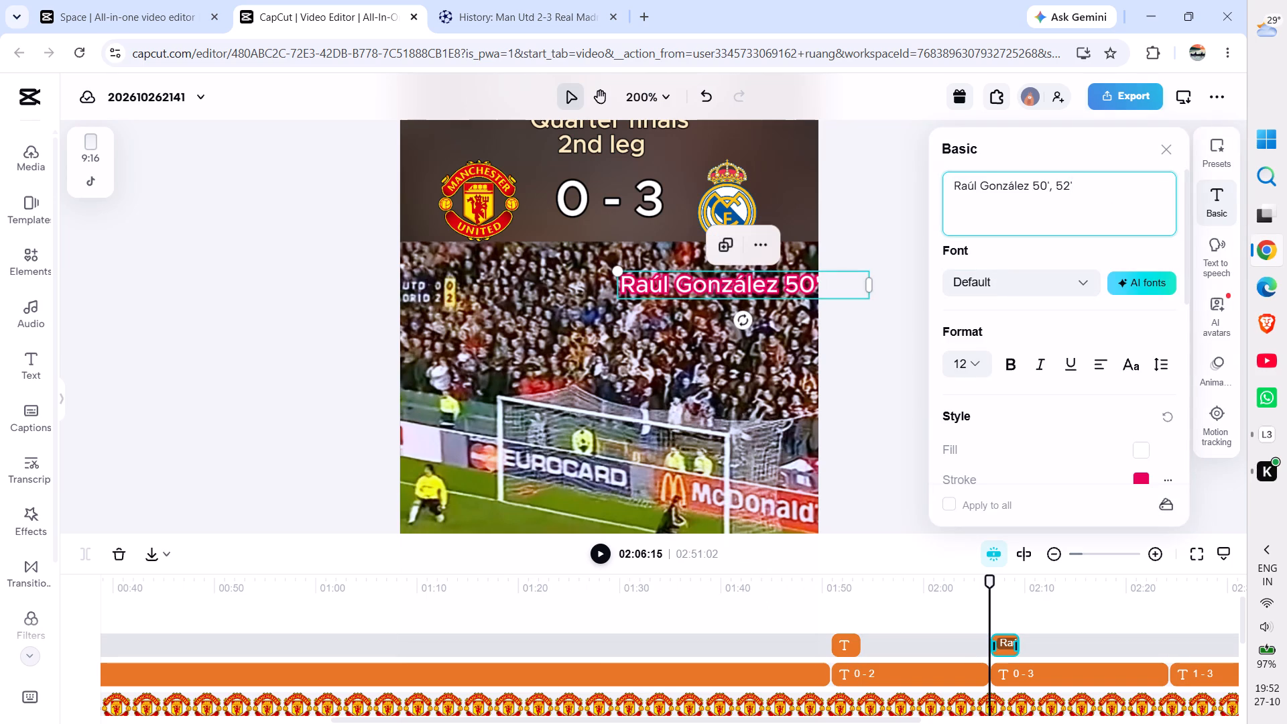
Shorten the 0 - 3 scorer caption's text to "R. González 52'".
left_click(976, 188)
key("BackSpace")
key("BackSpace")
key("BackSpace")
key("period")
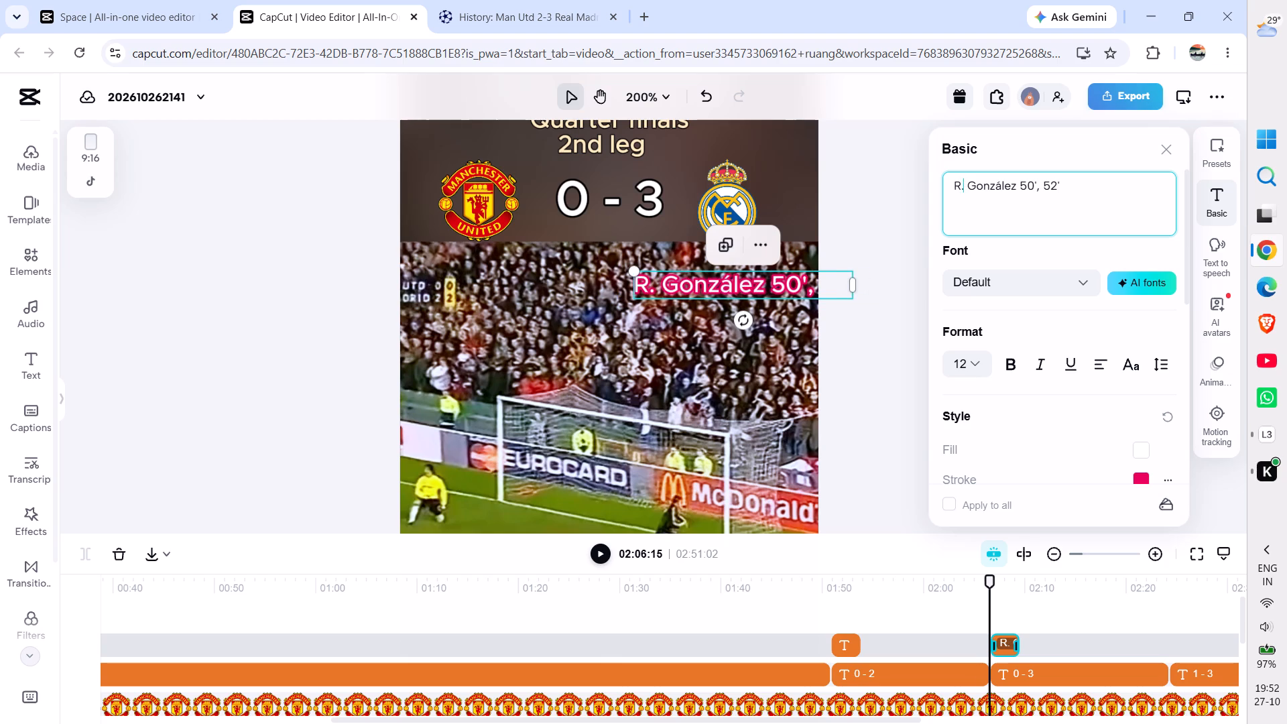
left_click(1042, 192)
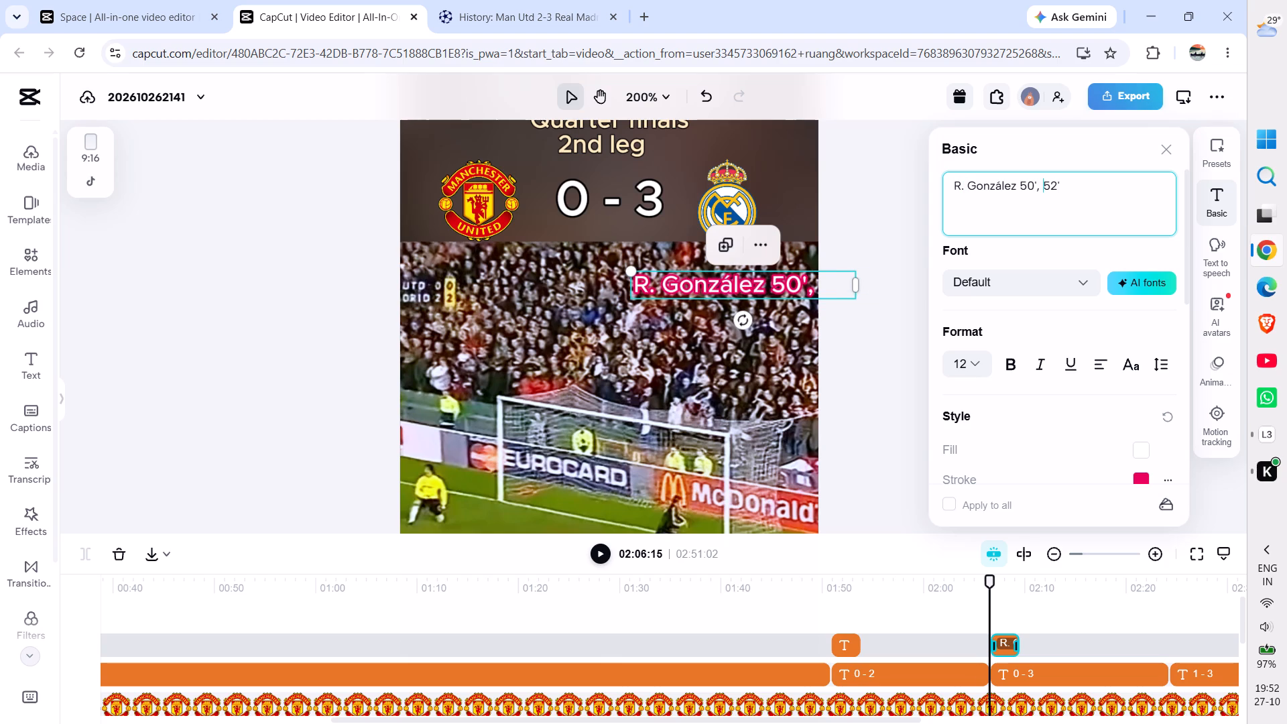
key("BackSpace")
key("BackSpace")
key("BackSpace")
key("BackSpace")
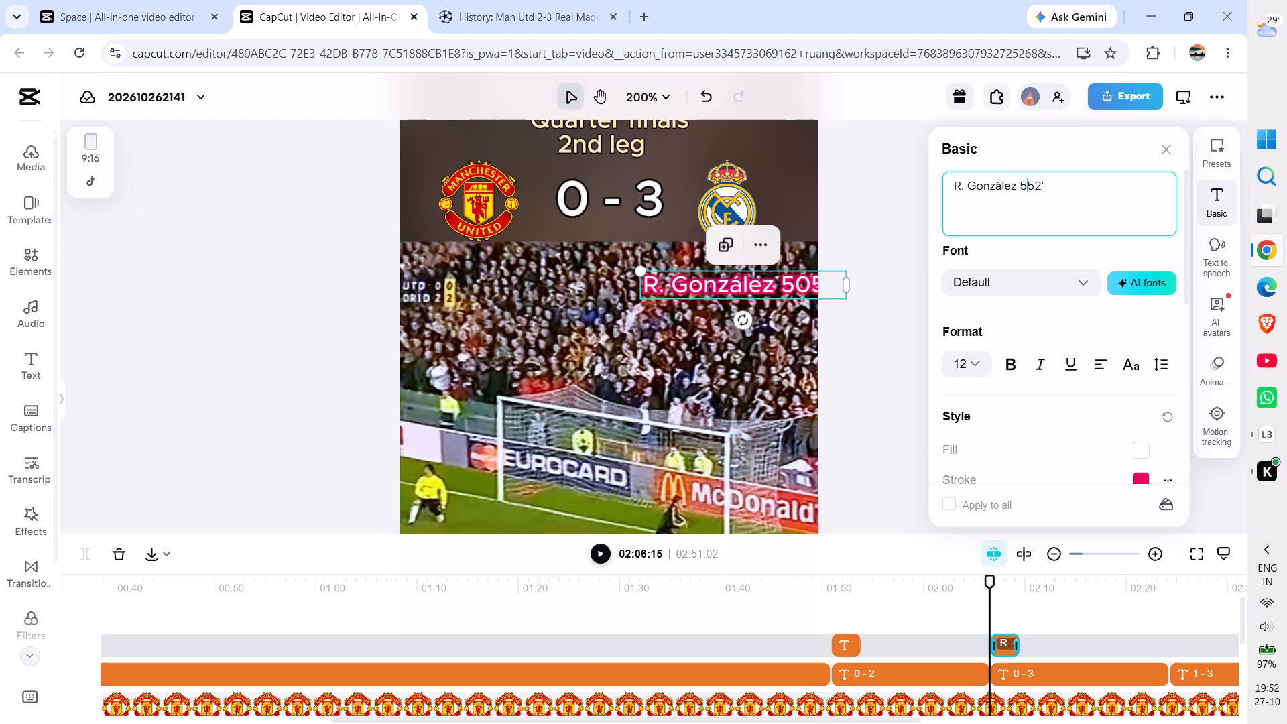
key("BackSpace")
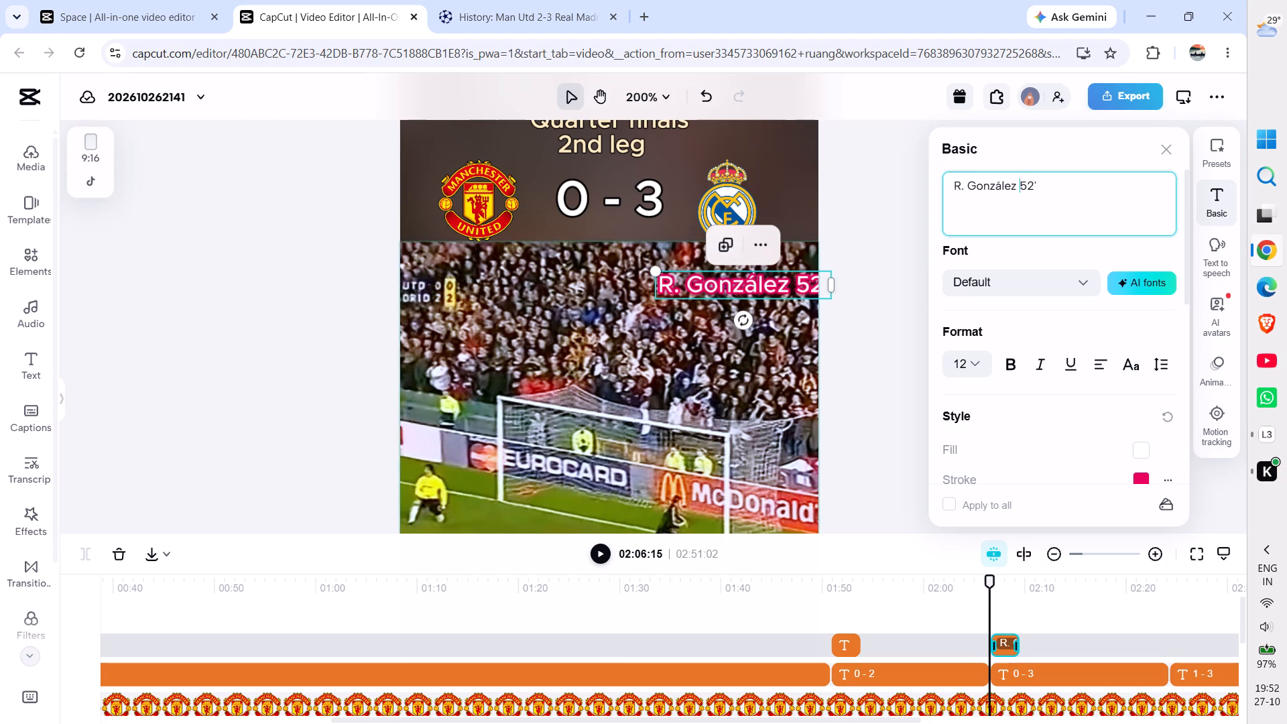
Move the "R. González 52'" caption up so it sits directly beneath the Real Madrid crest.
left_click_drag(727, 289, 709, 263)
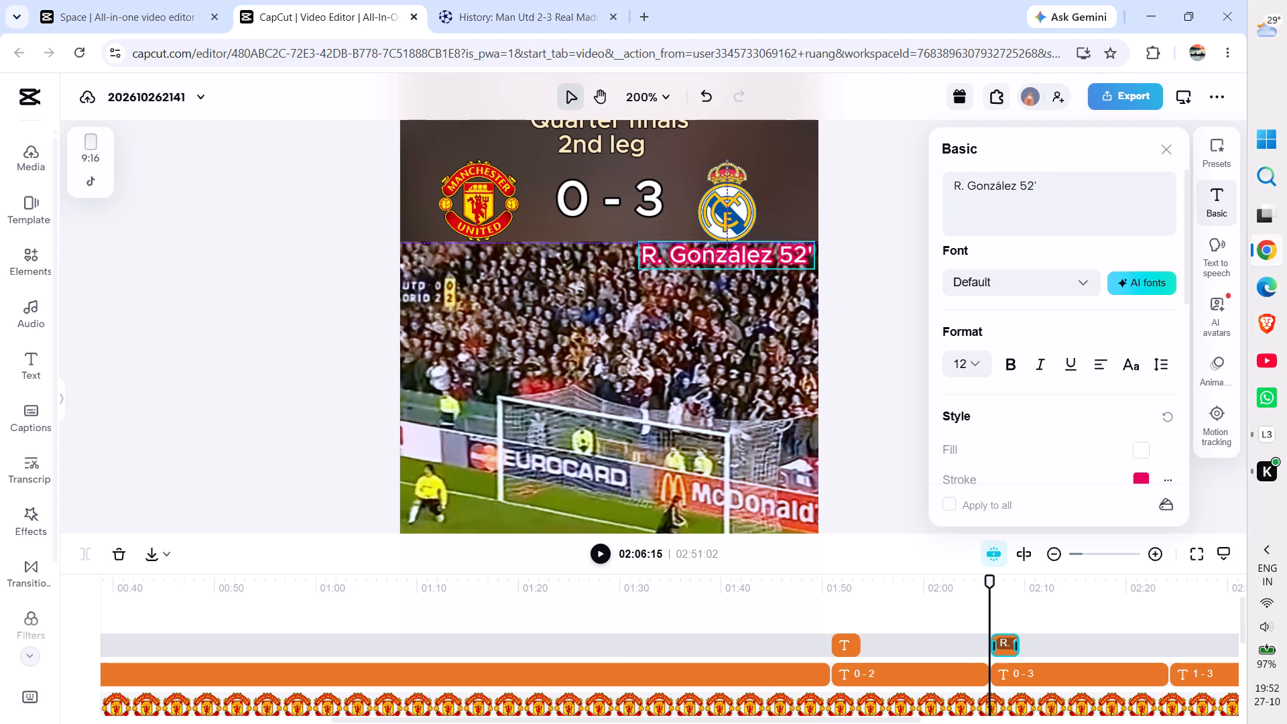
left_click_drag(709, 263, 710, 261)
left_click(900, 266)
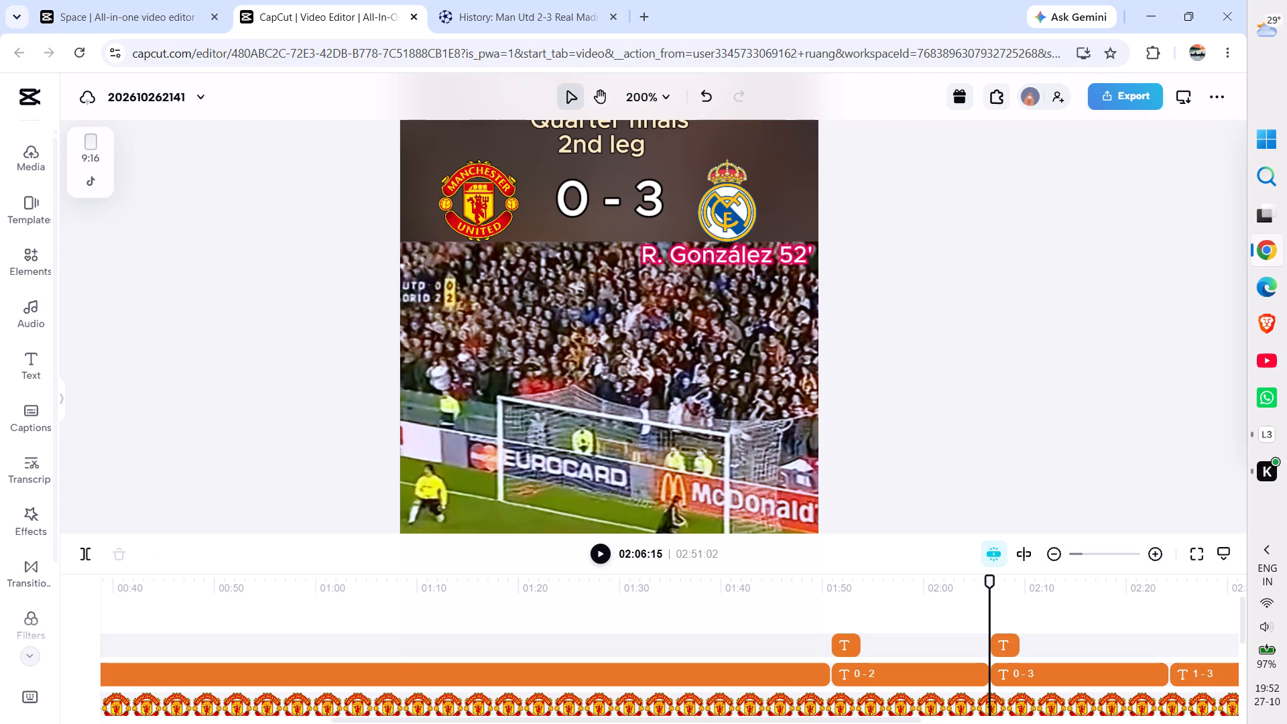
Paste another copy of the "Keane 21' (og)" caption clip at 02:24:06, where the 1 - 3 score starts.
scroll(1091, 631, "left", 5)
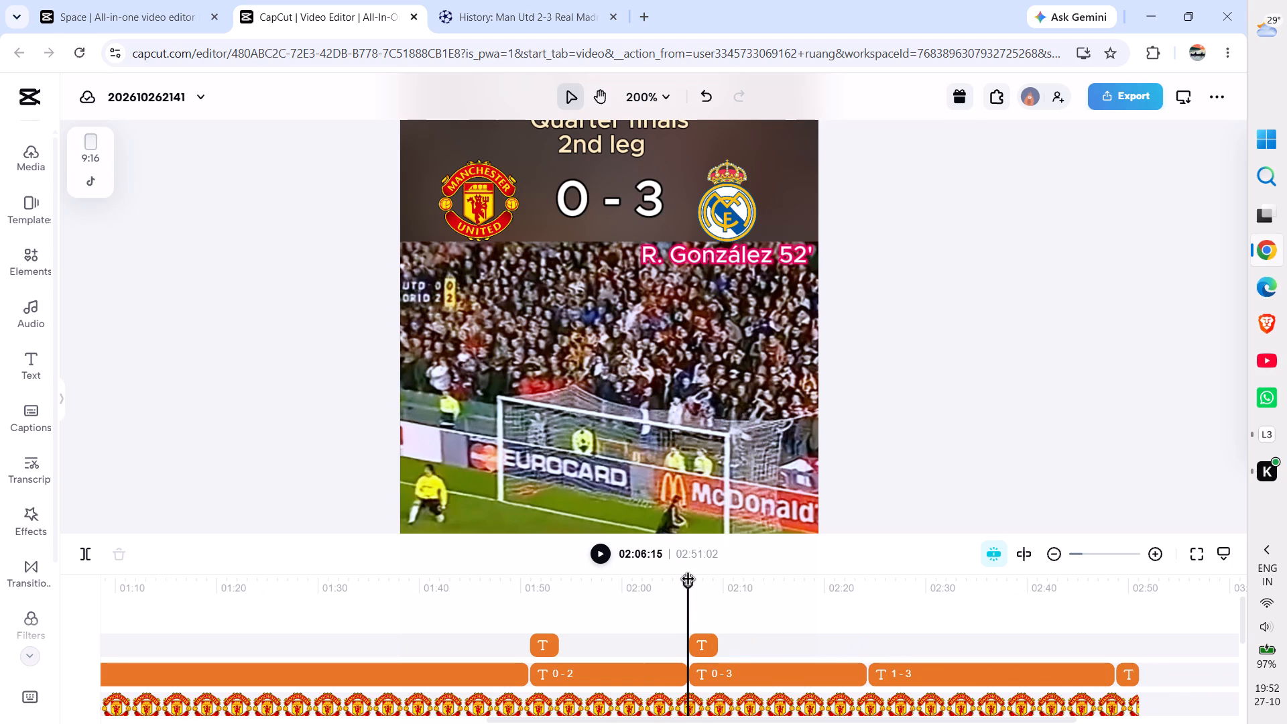
left_click_drag(688, 581, 871, 595)
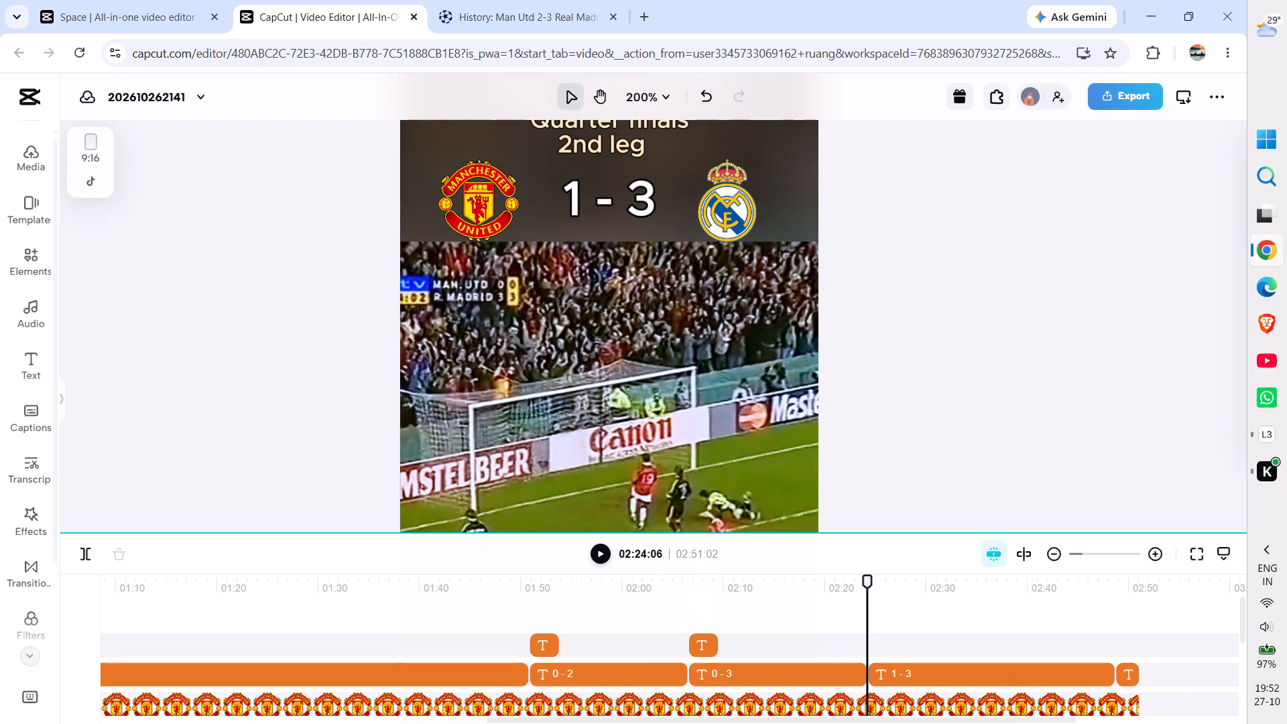
key("ctrl+v")
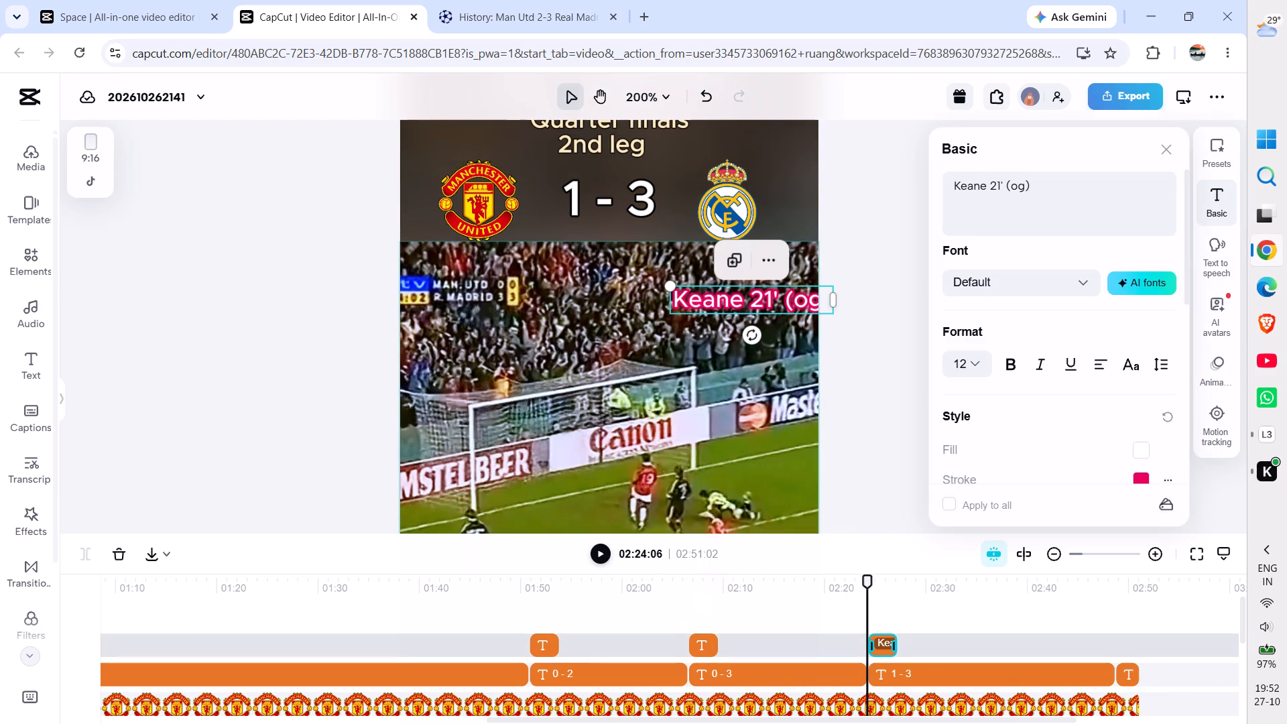
Move the caption pasted at 02:24:06 across to directly beneath the Manchester United crest.
left_click_drag(725, 290, 467, 252)
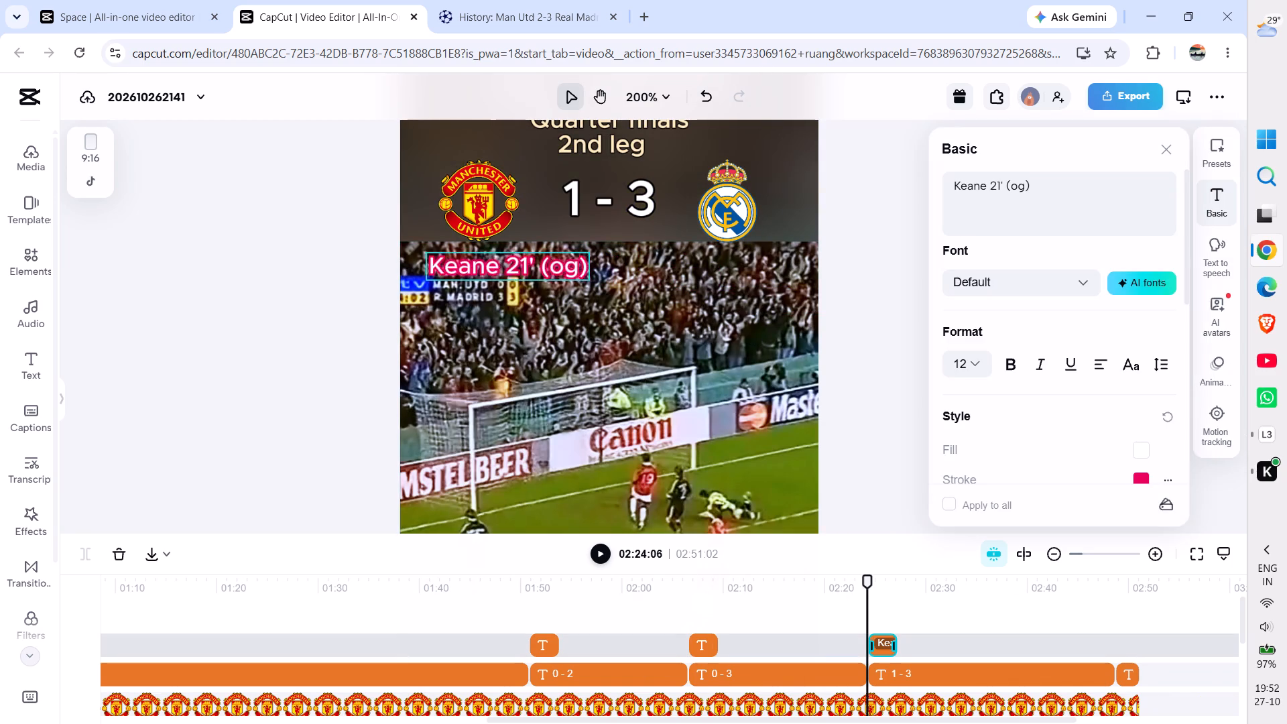
left_click_drag(467, 252, 461, 245)
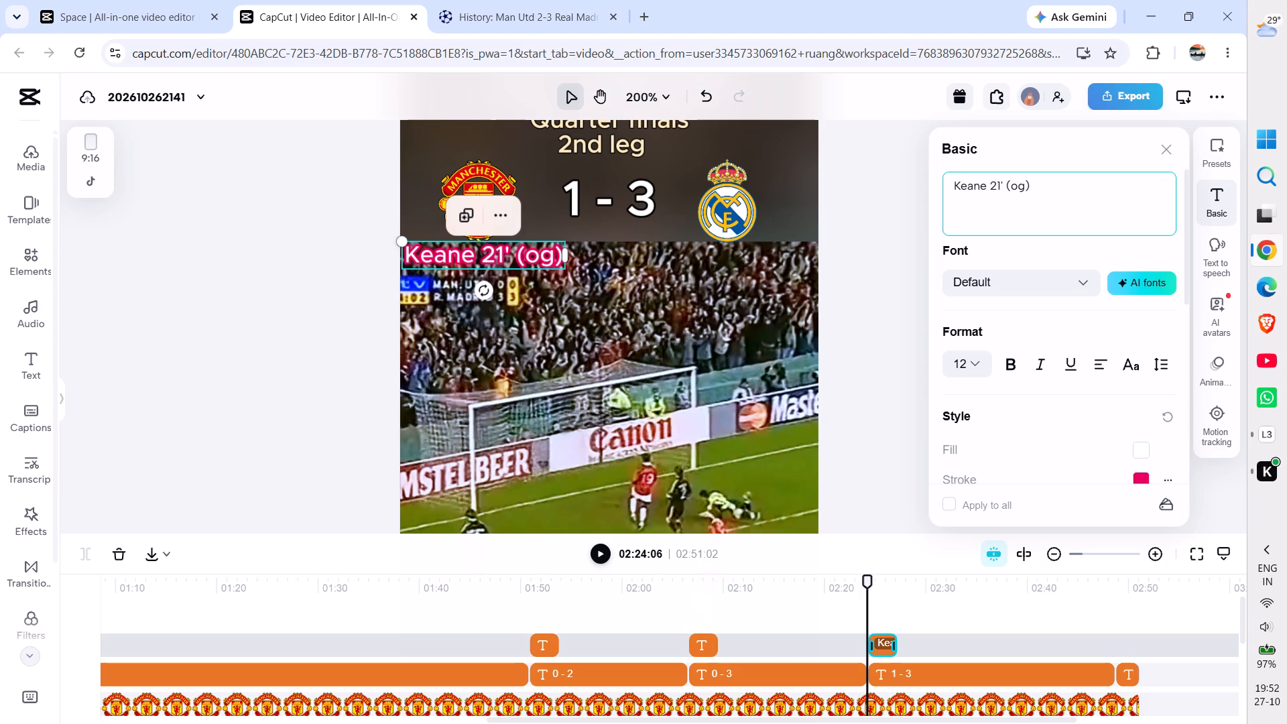
Replace the text of the caption under the Manchester United crest with "Beckham 64'", copied from the UEFA match page.
left_click(1037, 201)
key("BackSpace")
key("BackSpace")
key("BackSpace")
key("BackSpace")
key("BackSpace")
key("BackSpace")
key("BackSpace")
key("BackSpace")
key("BackSpace")
key("BackSpace")
key("BackSpace")
key("BackSpace")
key("BackSpace")
key("BackSpace")
key("BackSpace")
key("BackSpace")
key("BackSpace")
key("BackSpace")
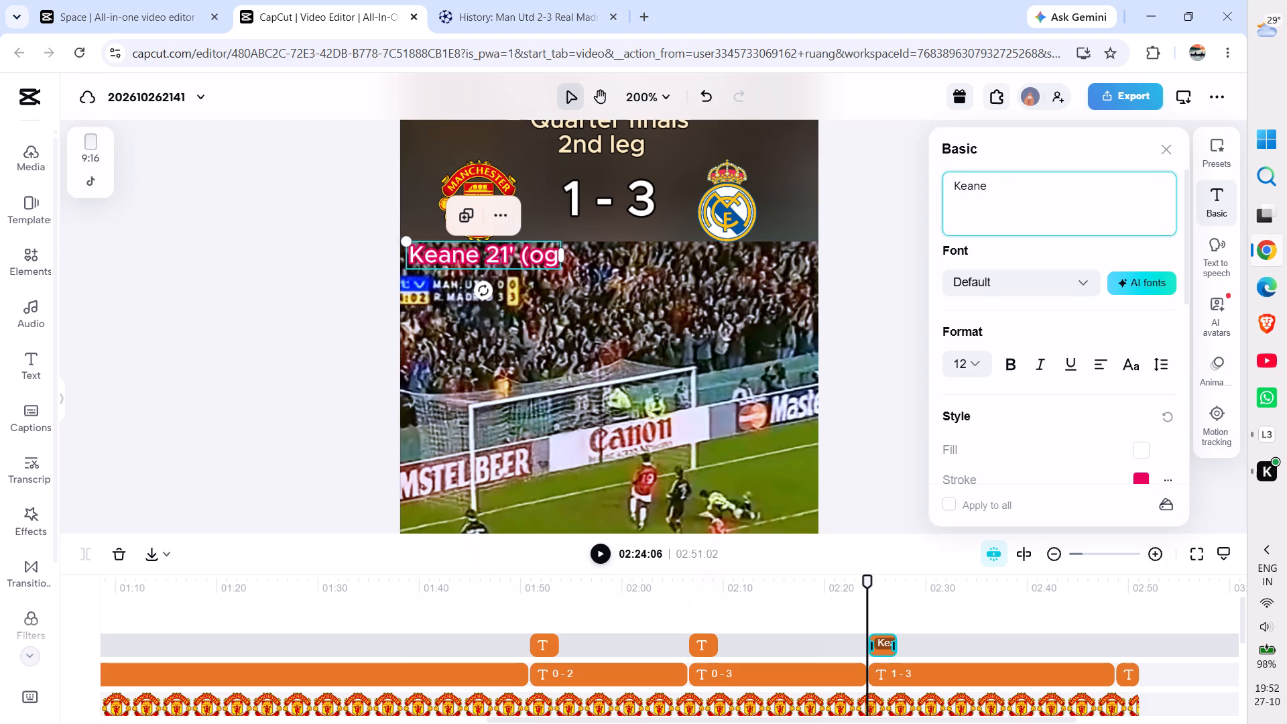
left_click(497, 0)
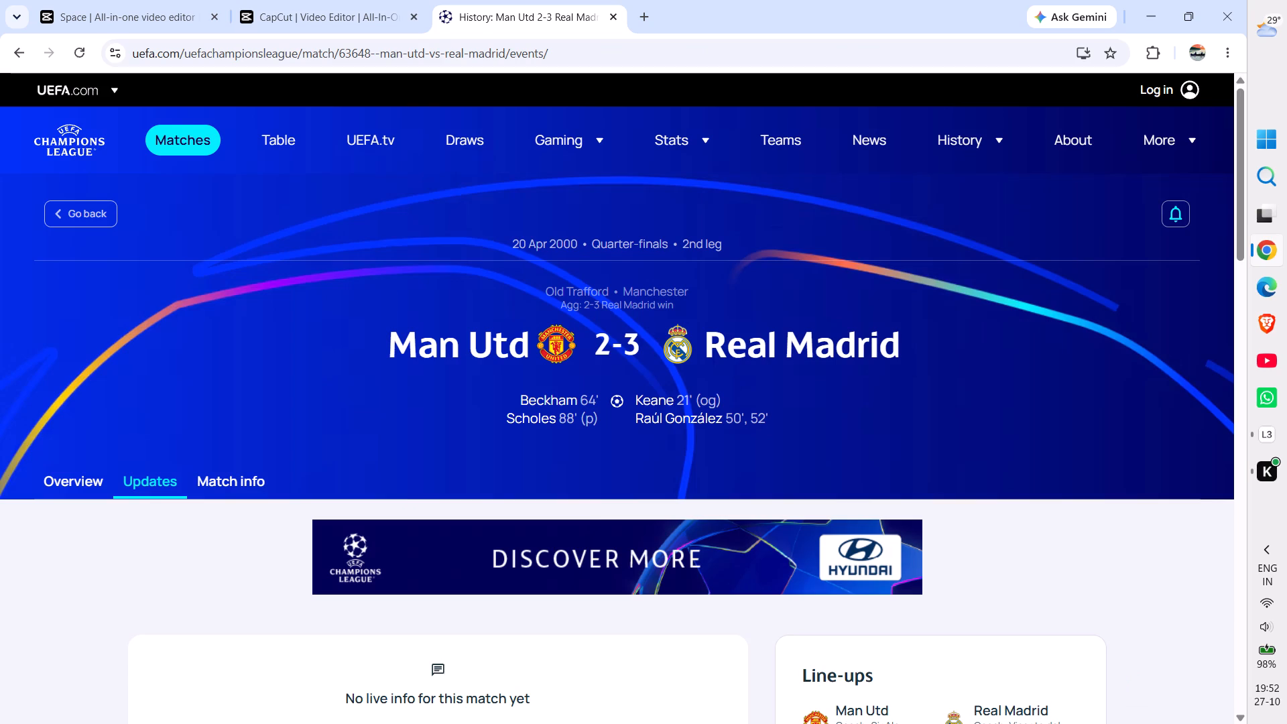
left_click_drag(515, 396, 602, 402)
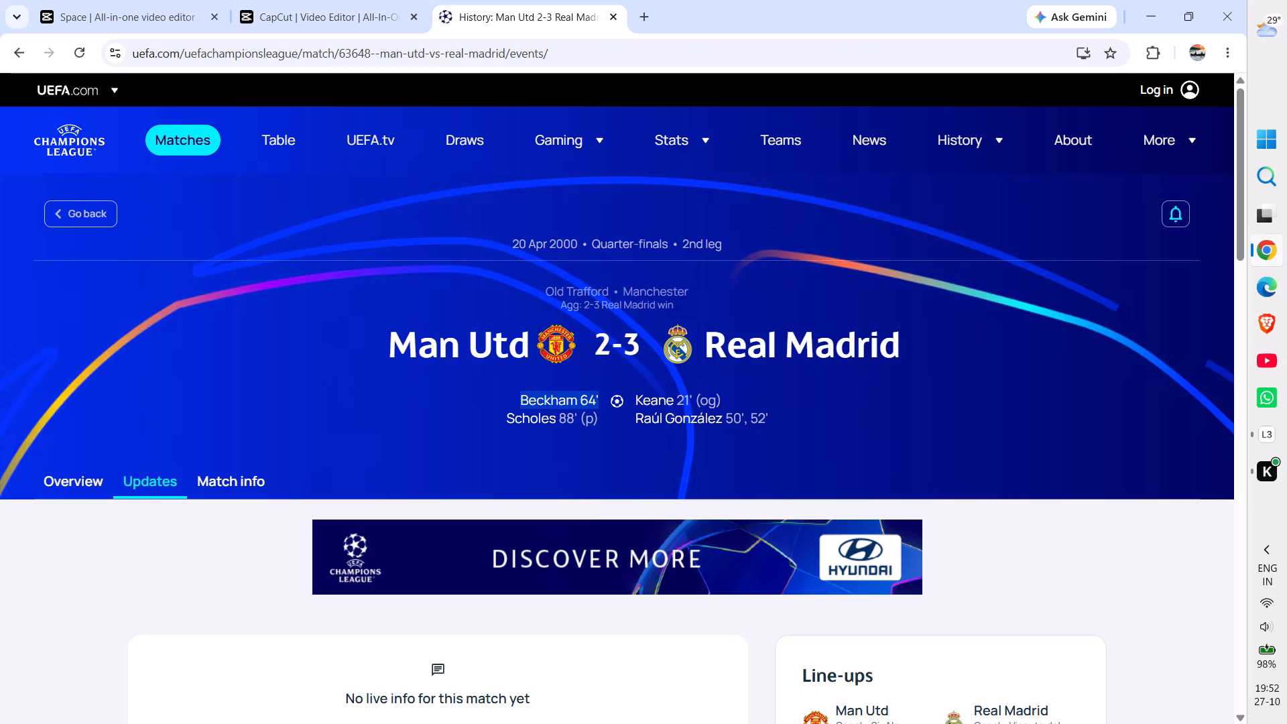
key("ctrl+c")
left_click(294, 1)
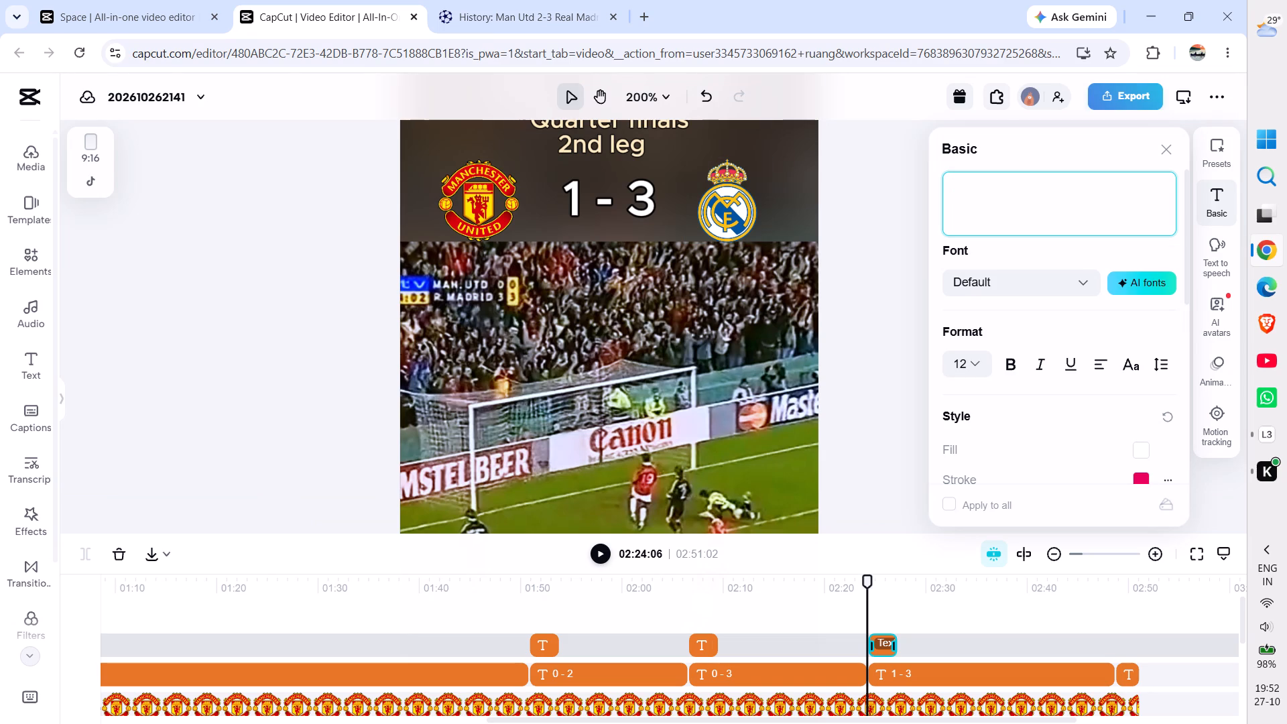
key("ctrl+v")
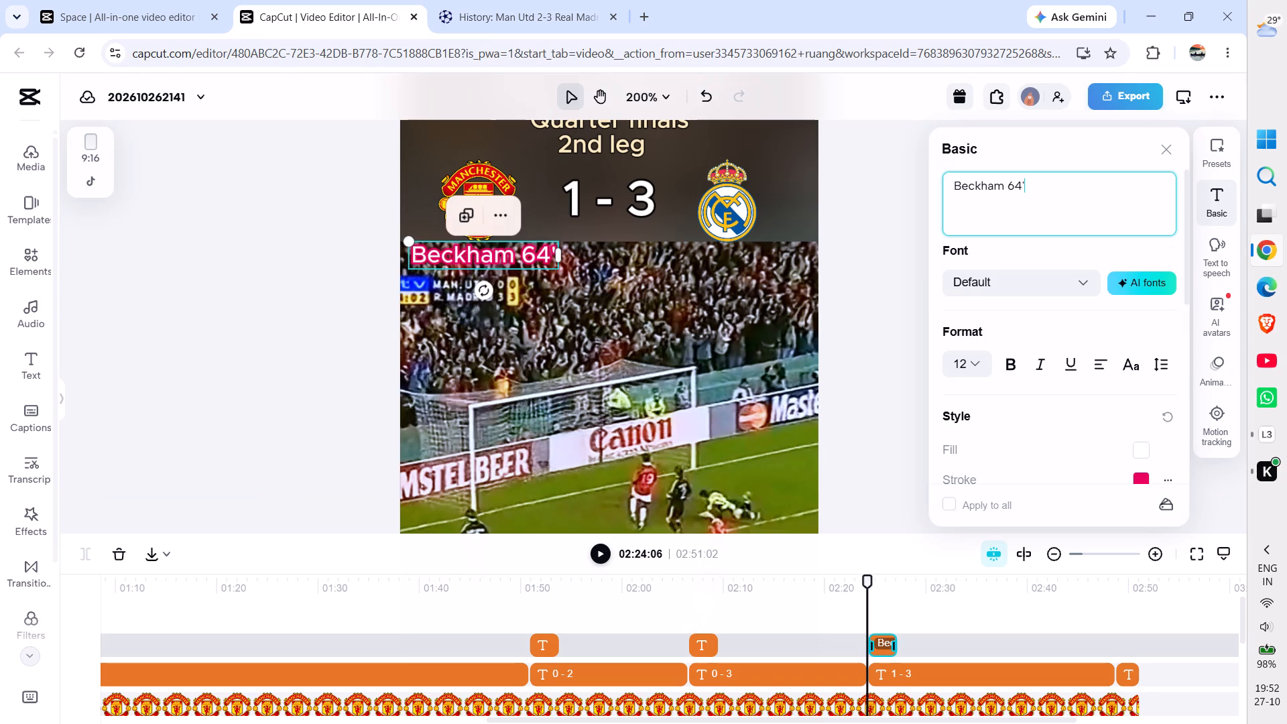
Add the initial "D. " in front of "Beckham 64'" in the caption under the Manchester United crest.
left_click(951, 190)
key("d")
type(".")
key("space")
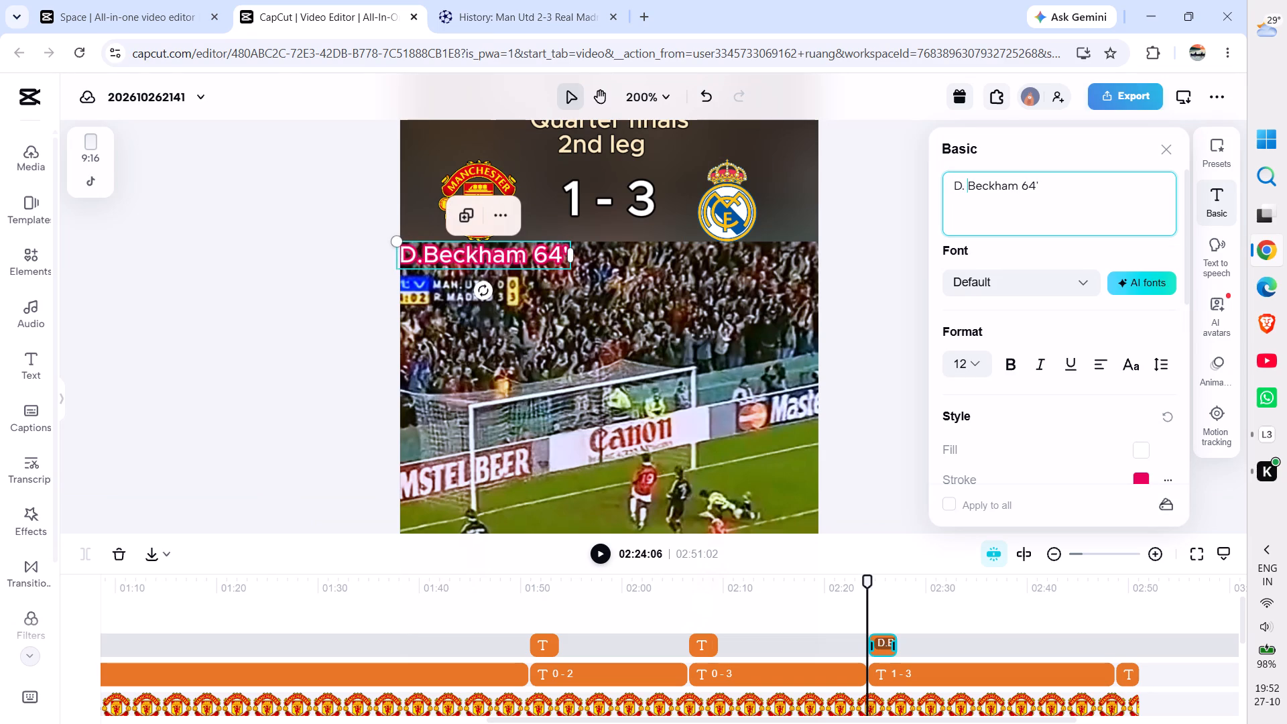
left_click(880, 296)
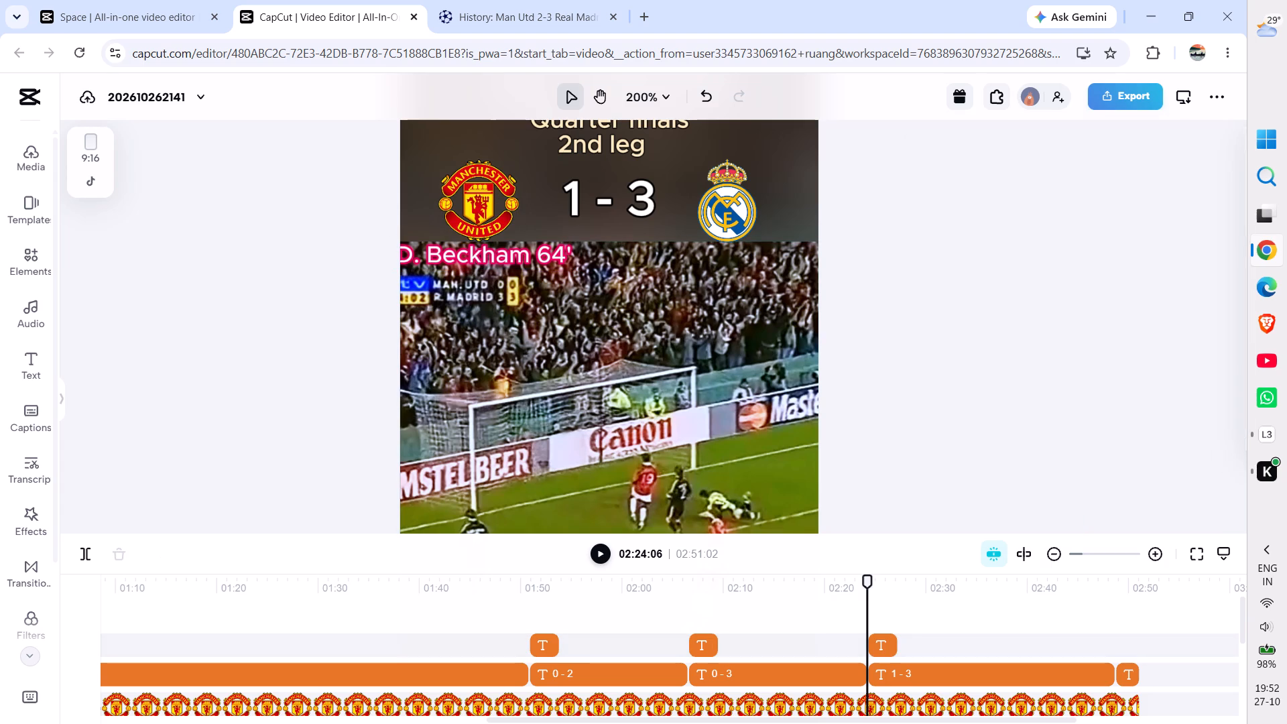
Shift the "D. Beckham 64'" caption slightly right so it sits fully inside the frame beneath the Manchester United crest.
left_click(465, 249)
left_click_drag(465, 249, 468, 249)
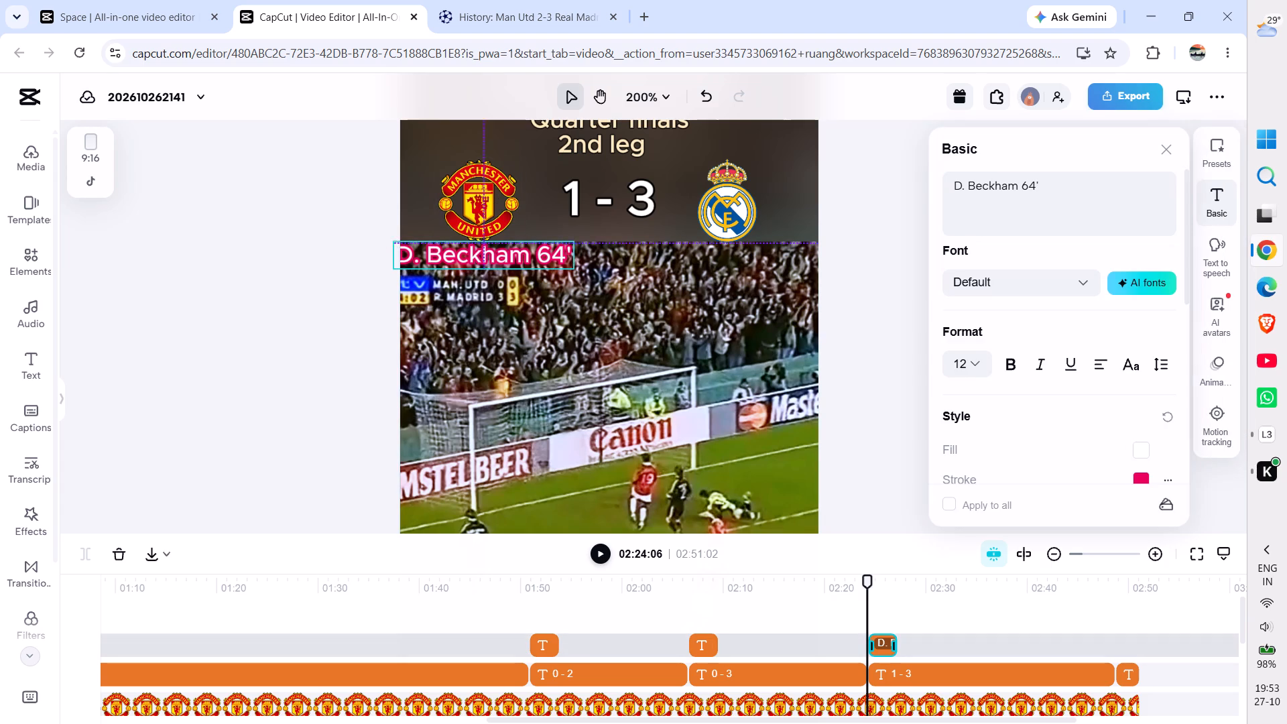
left_click_drag(468, 249, 475, 249)
left_click(314, 261)
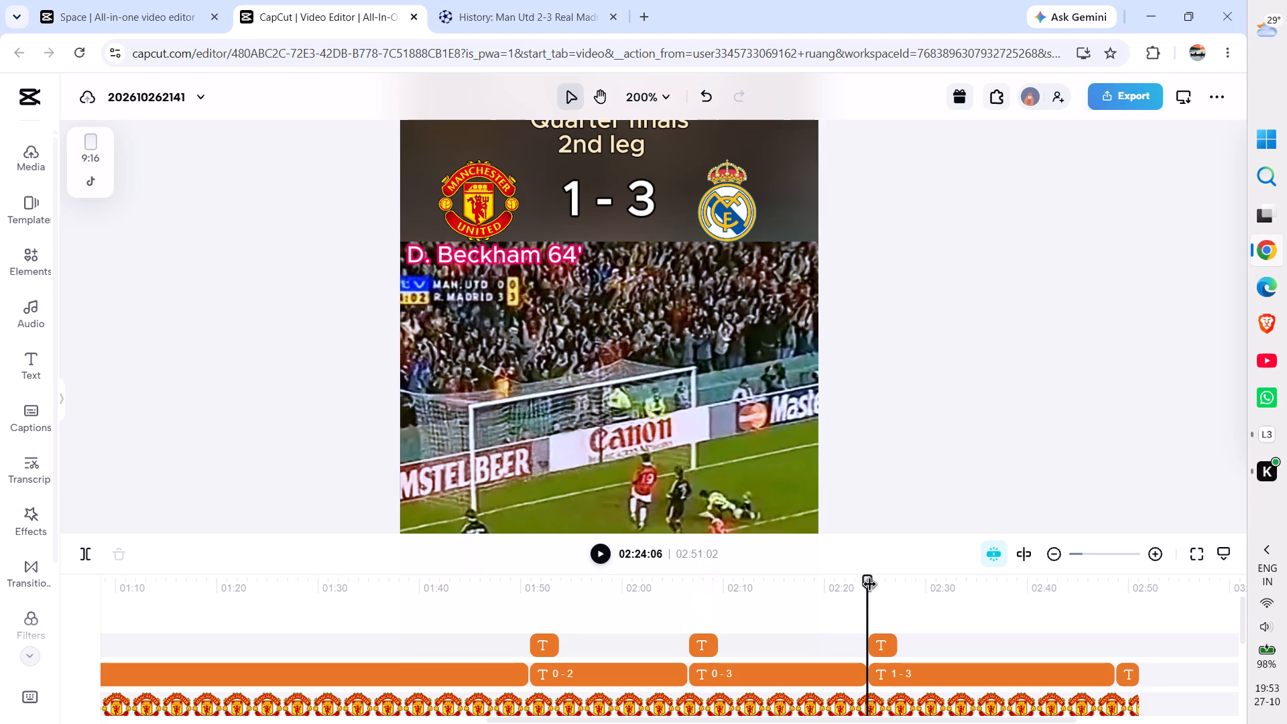
Copy "Scholes 88' (p)" from the UEFA match page and paste another "Keane 21' (og)" caption clip at 02:48:20, where the last score clip starts.
left_click_drag(870, 586, 1115, 621)
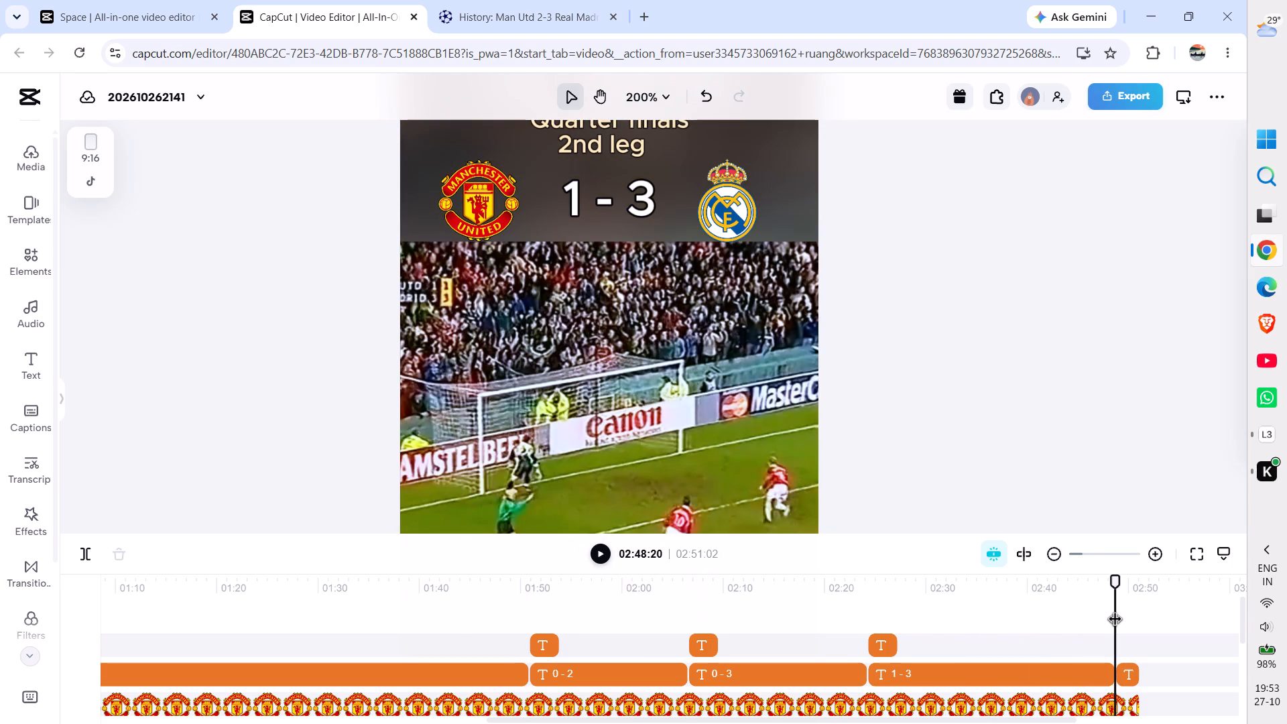
left_click(564, 3)
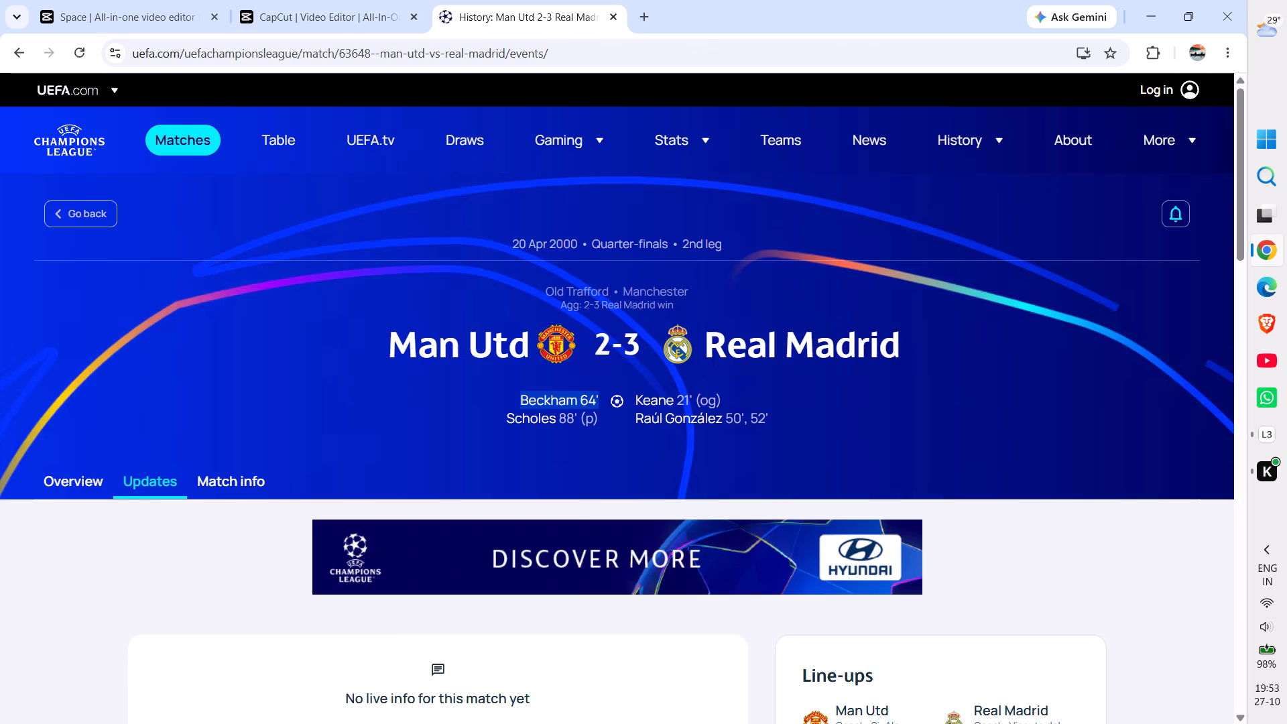
left_click(497, 422)
left_click_drag(495, 418, 552, 420)
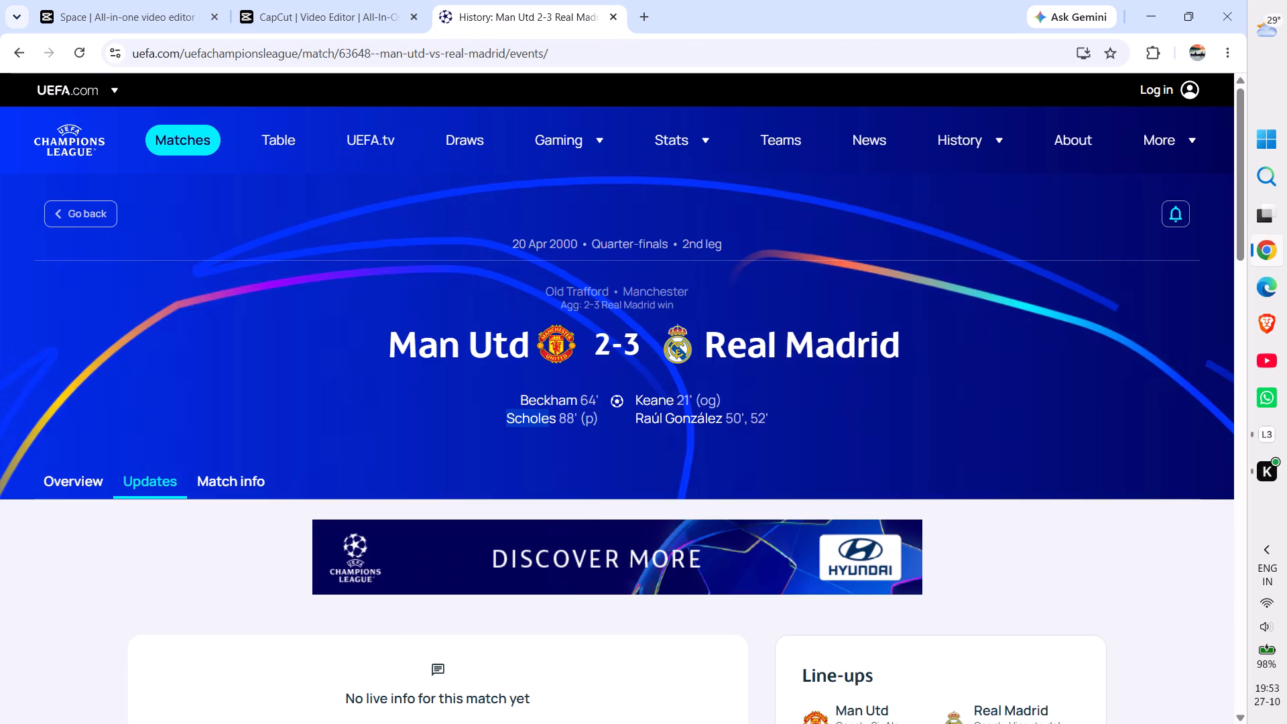
left_click_drag(552, 420, 611, 427)
key("ctrl+c")
left_click(357, 444)
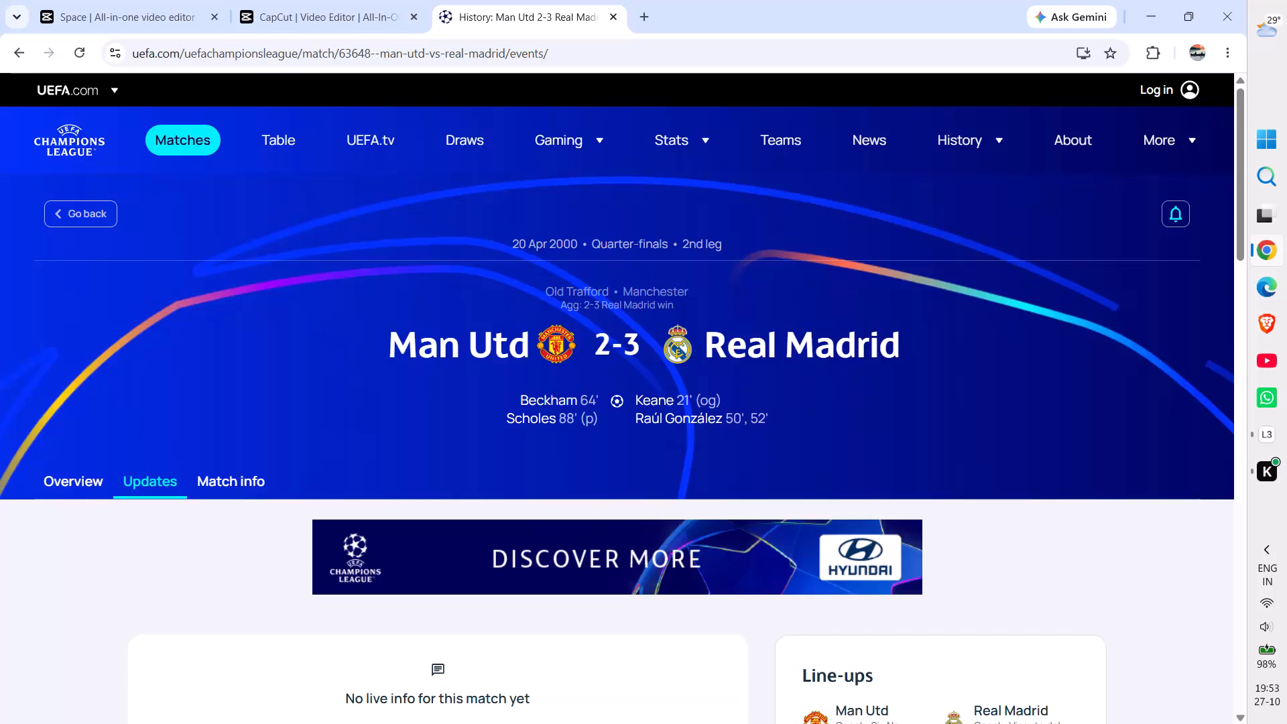
left_click(356, 18)
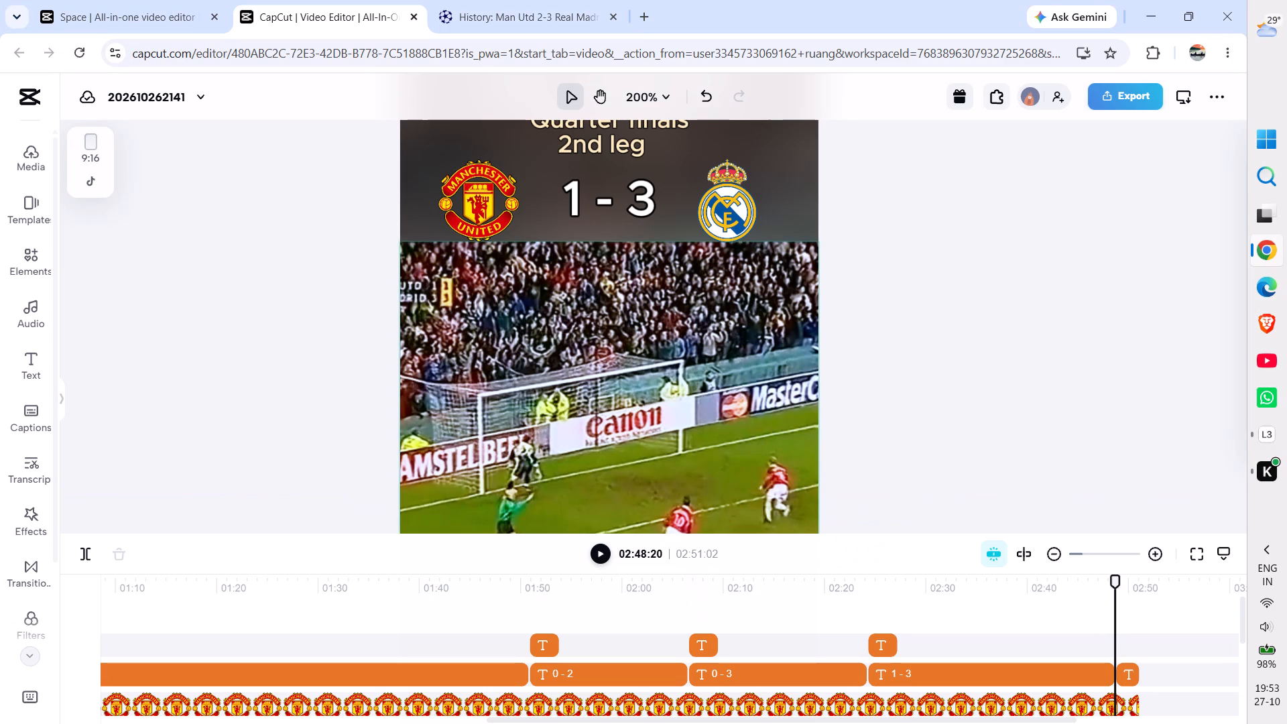
key("ctrl+v")
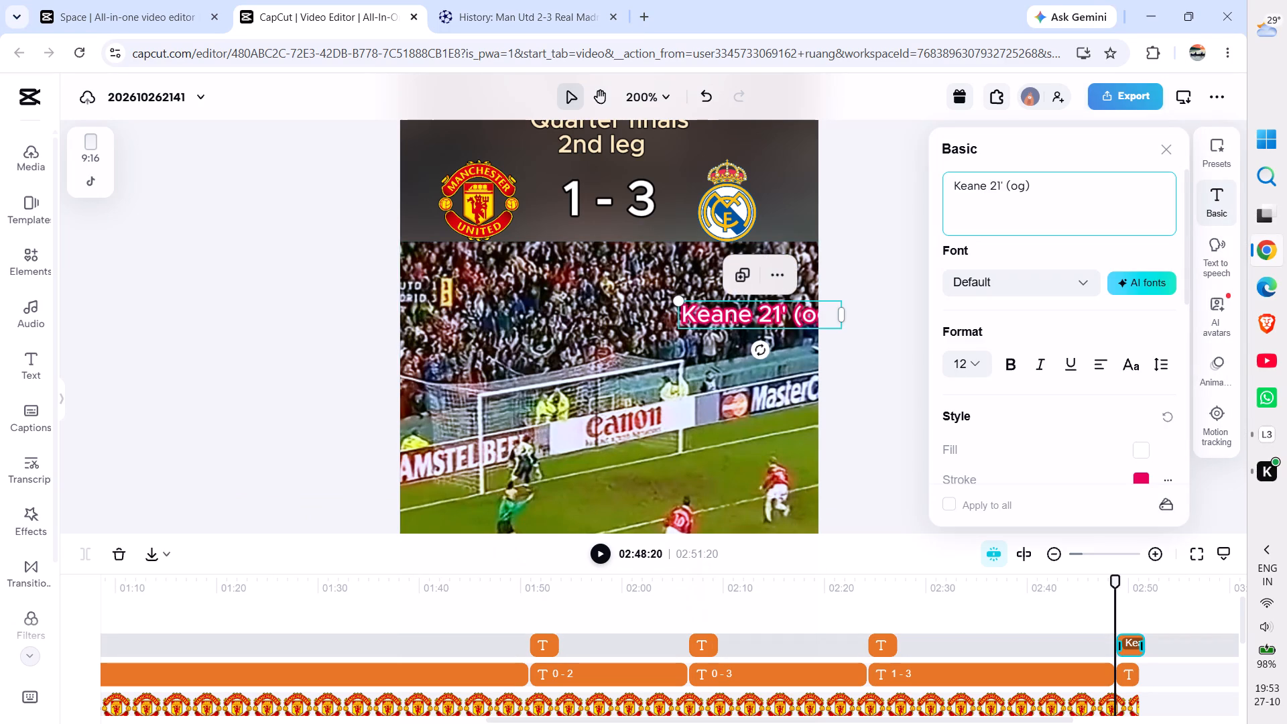
Replace the text of the caption pasted at 02:48:20 with the copied "Scholes 88' (p)".
left_click(1050, 191)
key("BackSpace")
key("BackSpace")
key("BackSpace")
key("BackSpace")
key("BackSpace")
key("BackSpace")
key("BackSpace")
key("BackSpace")
key("BackSpace")
key("BackSpace")
key("BackSpace")
key("BackSpace")
key("BackSpace")
key("BackSpace")
key("BackSpace")
key("BackSpace")
key("BackSpace")
key("BackSpace")
key("BackSpace")
key("BackSpace")
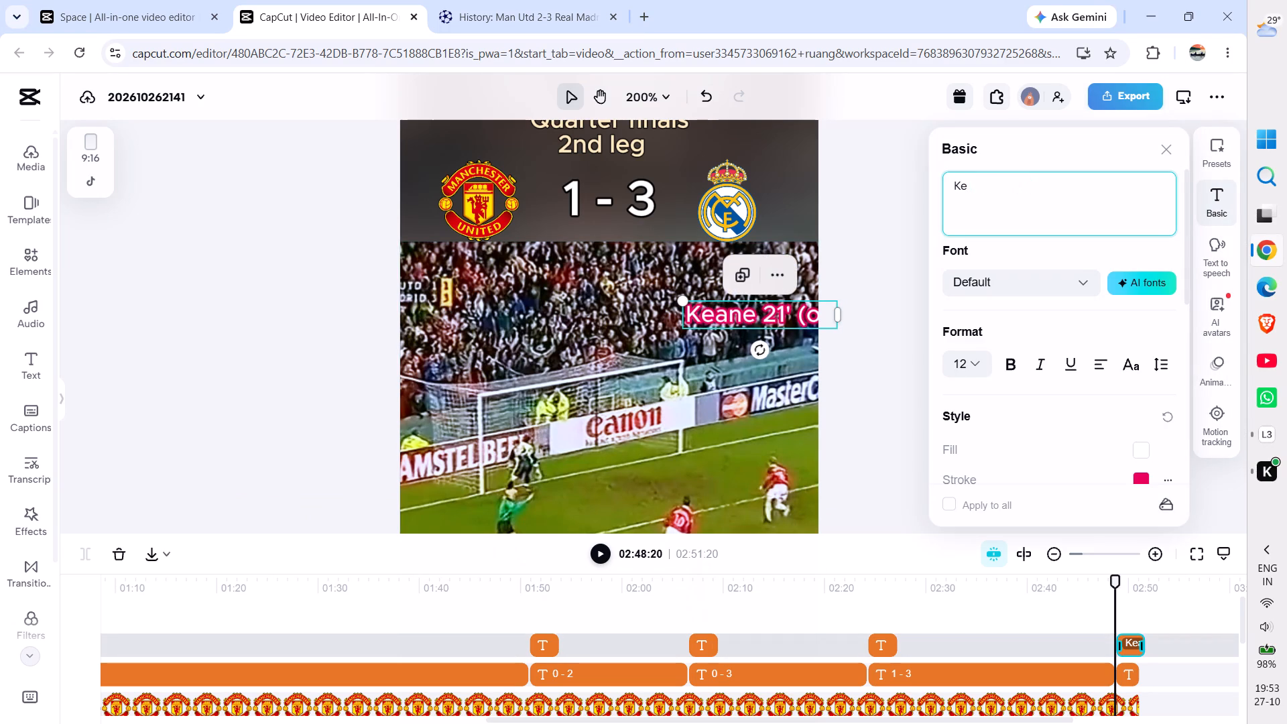
key("ctrl+v")
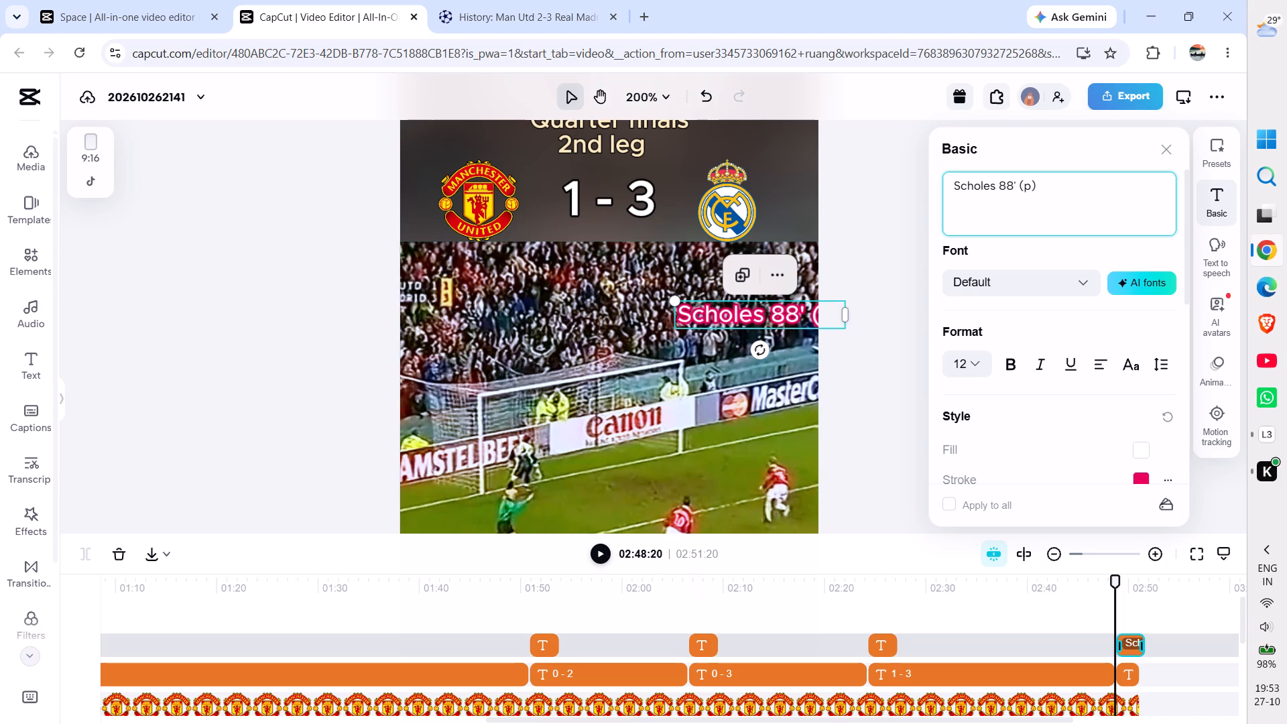
Move the "Scholes 88' (p)" caption across to directly beneath the Manchester United crest.
left_click_drag(780, 322, 516, 266)
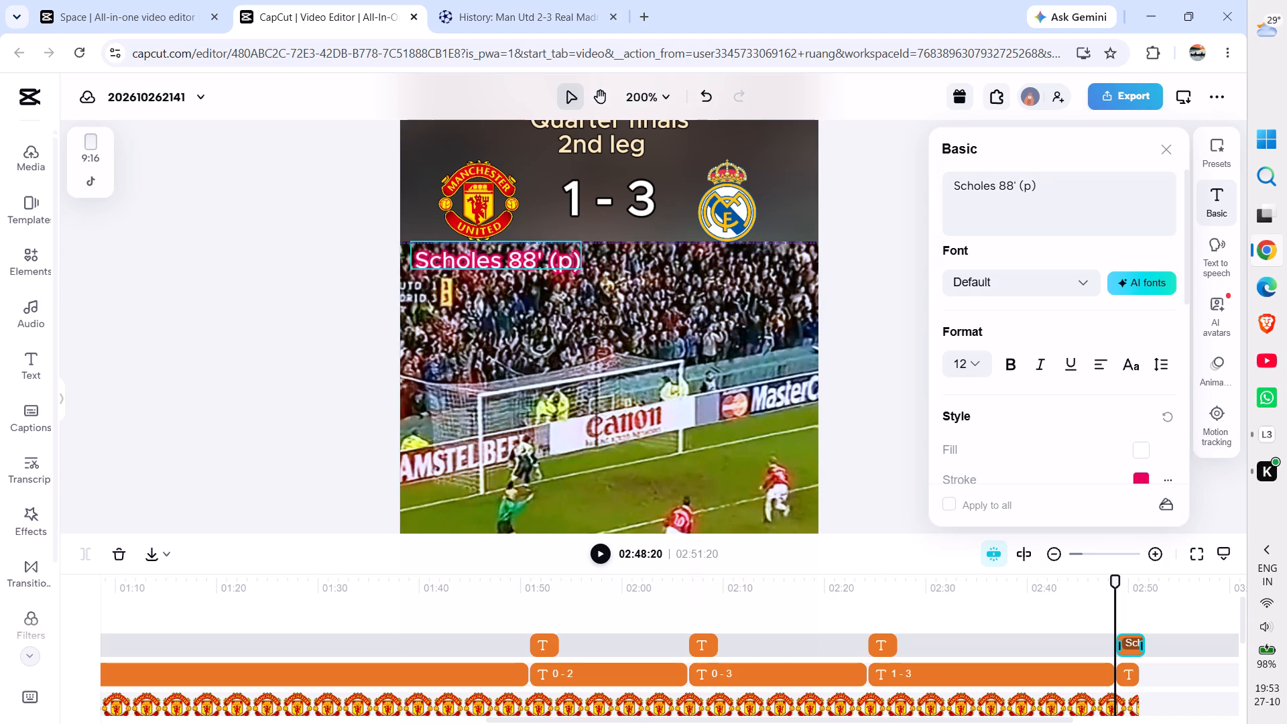
left_click_drag(516, 266, 515, 265)
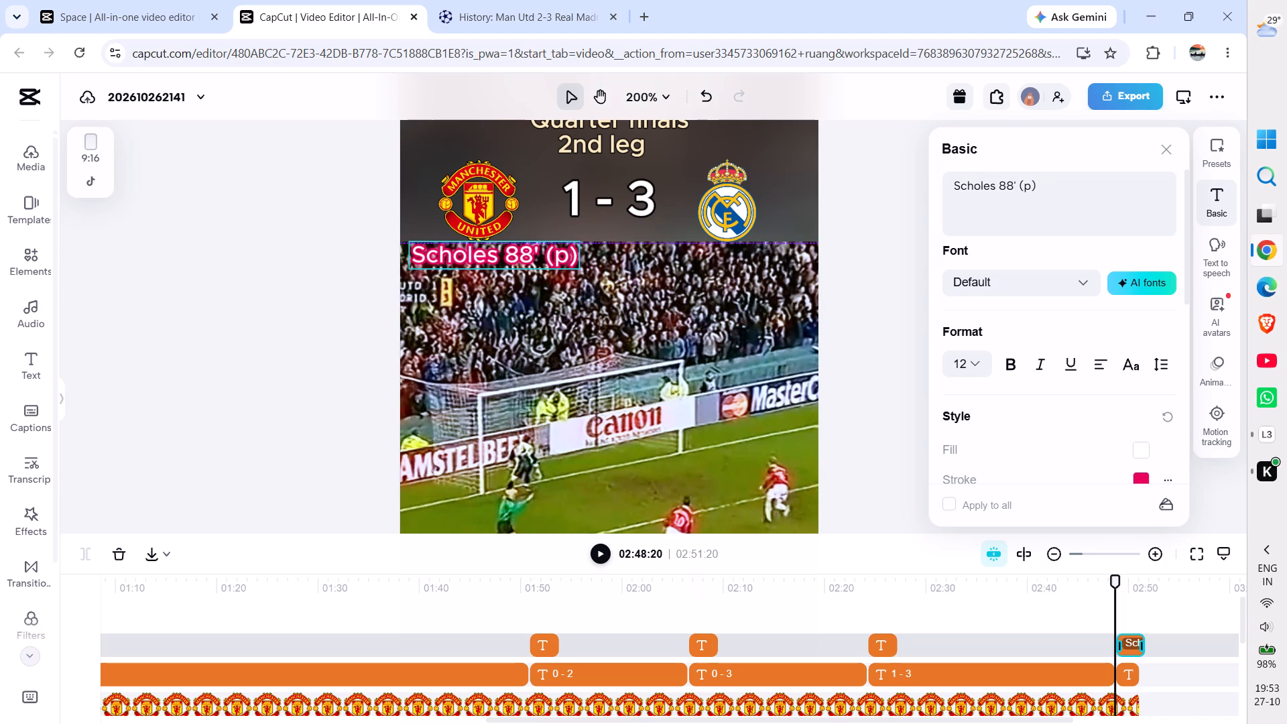
left_click_drag(515, 265, 513, 265)
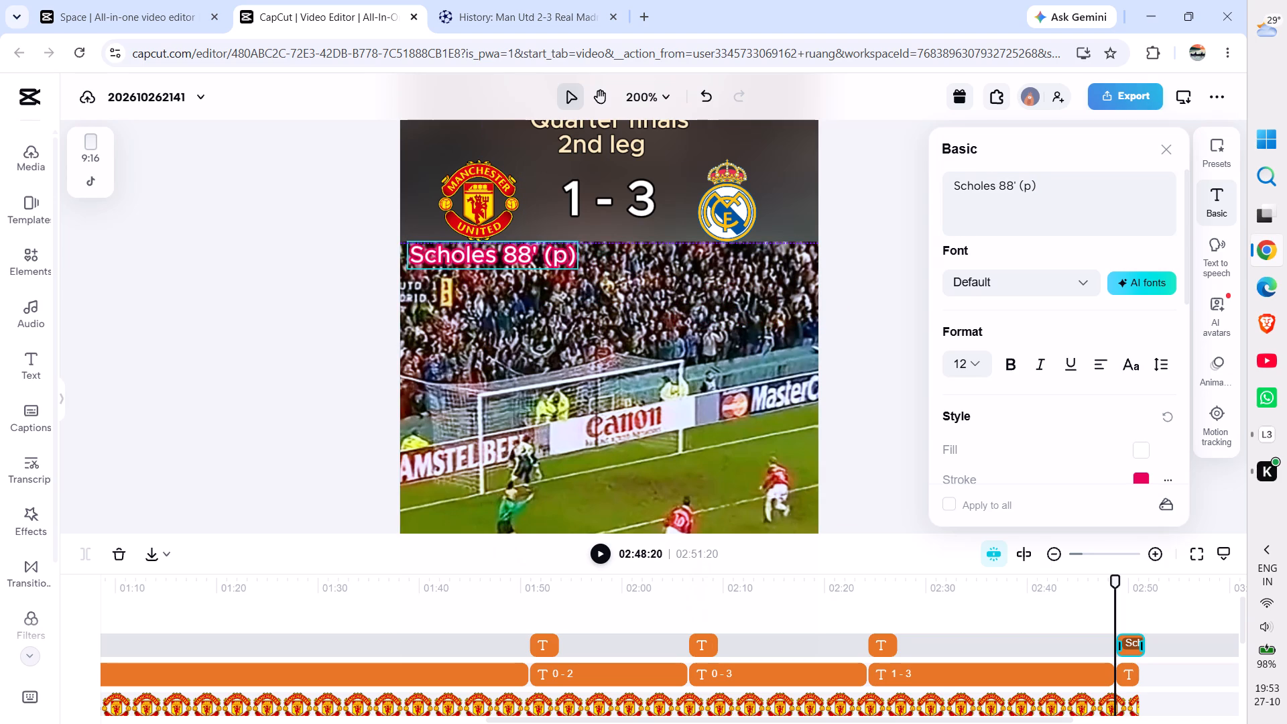
left_click_drag(513, 265, 515, 265)
left_click(323, 267)
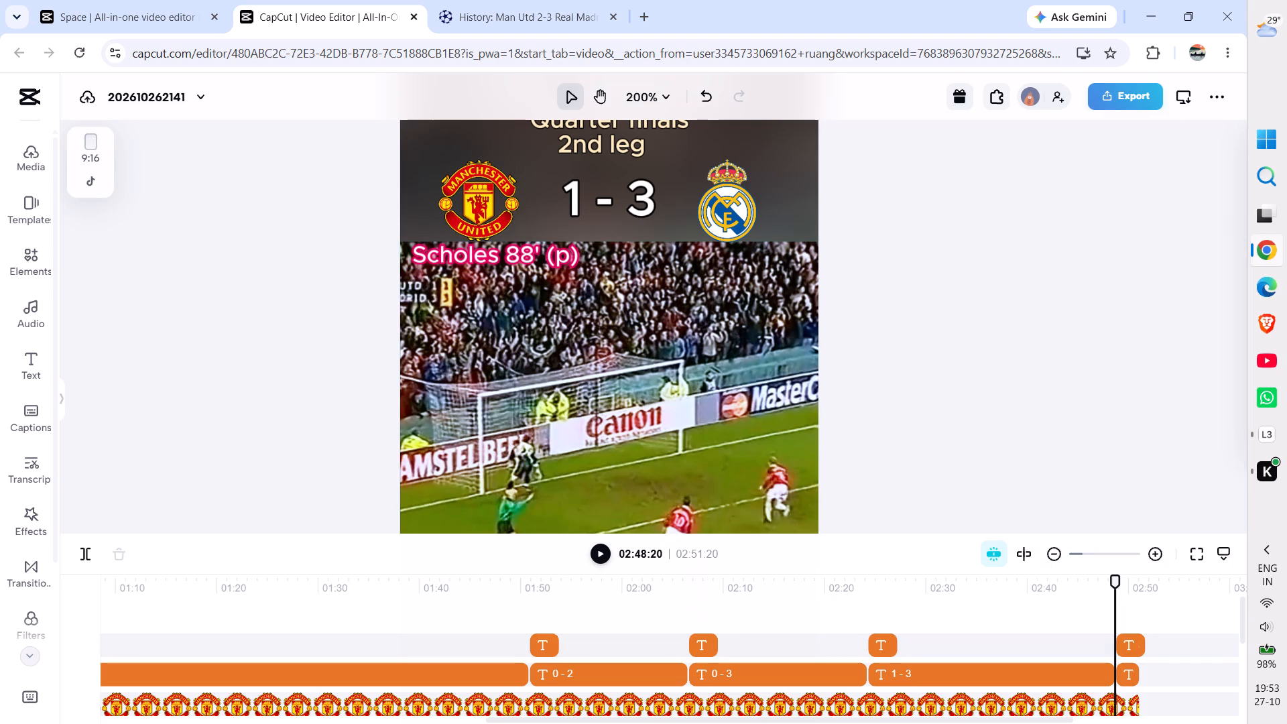
Trim the end of the "Scholes 88' (p)" clip to 02:51:02, level with the end of the score clip below it.
left_click_drag(1113, 581, 1154, 579)
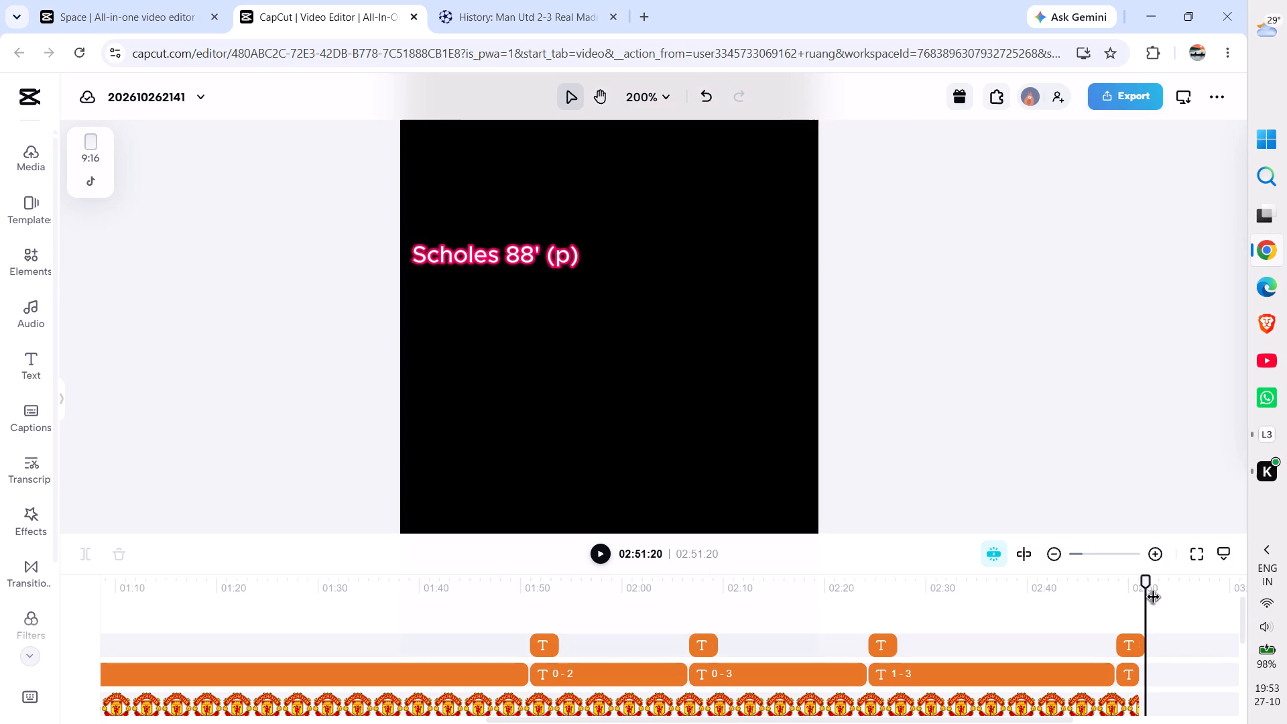
left_click_drag(1146, 583, 1137, 583)
left_click_drag(1144, 646, 1144, 646)
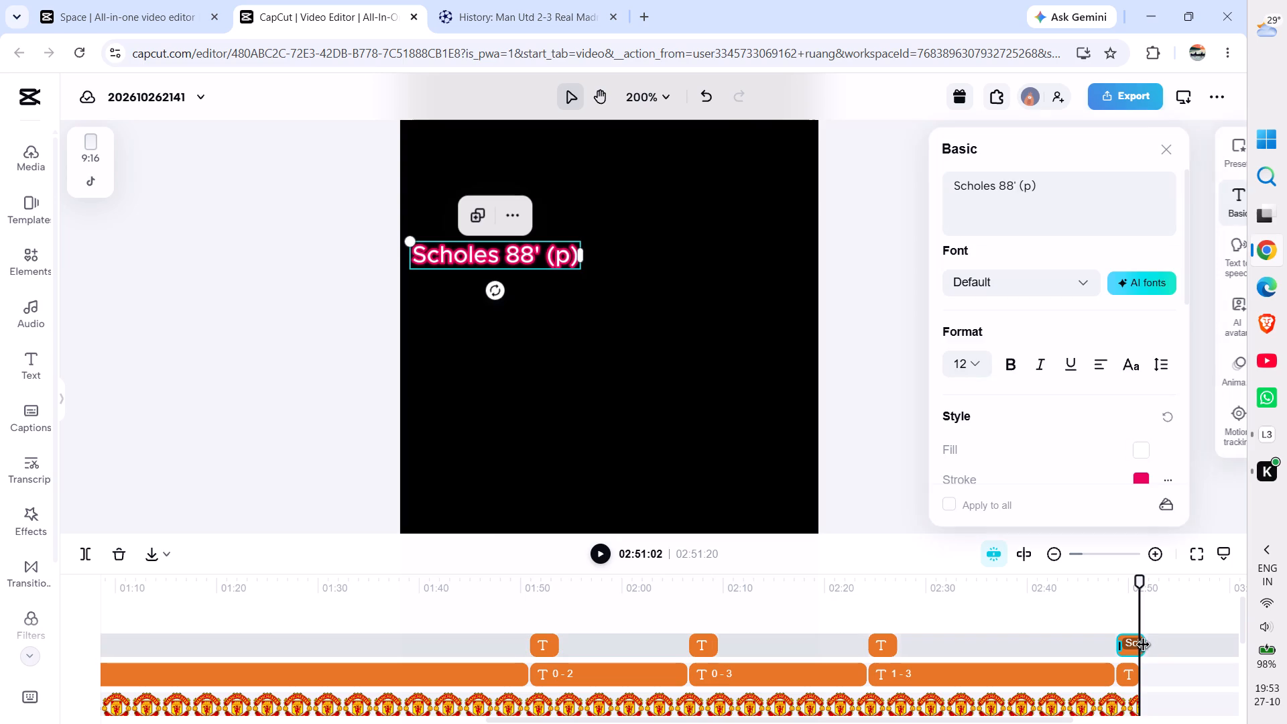
left_click_drag(1144, 646, 1137, 647)
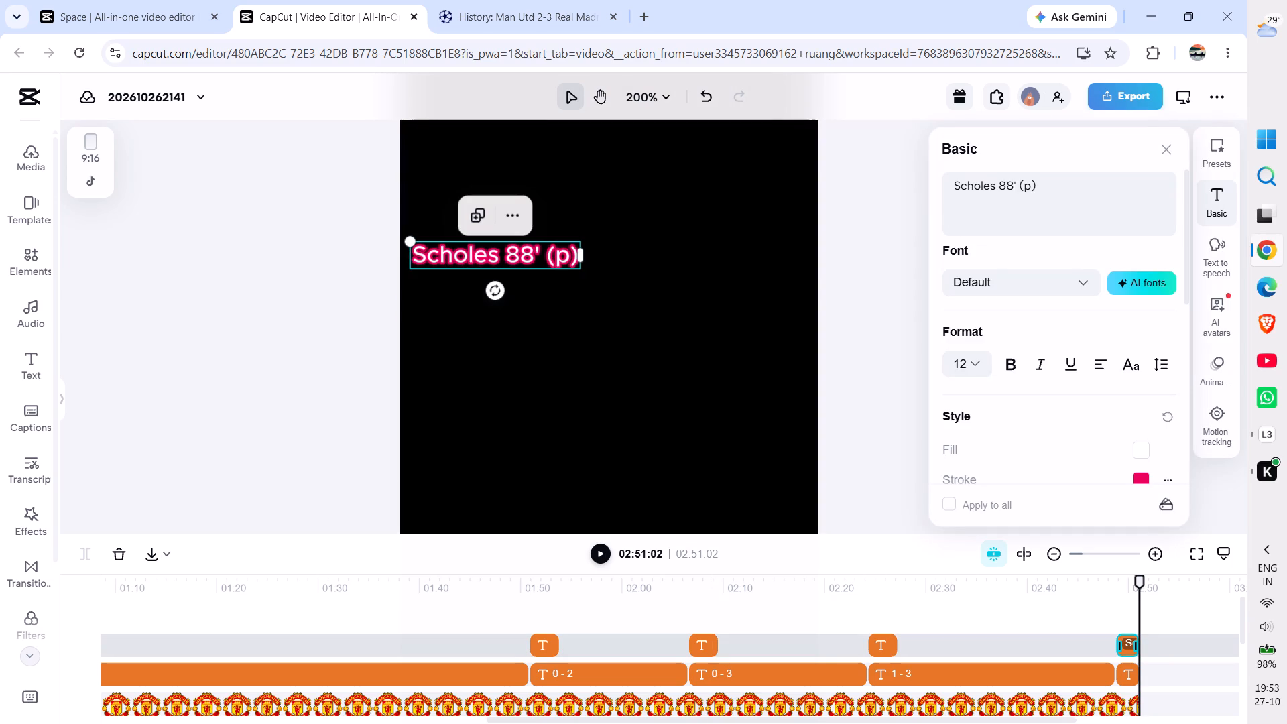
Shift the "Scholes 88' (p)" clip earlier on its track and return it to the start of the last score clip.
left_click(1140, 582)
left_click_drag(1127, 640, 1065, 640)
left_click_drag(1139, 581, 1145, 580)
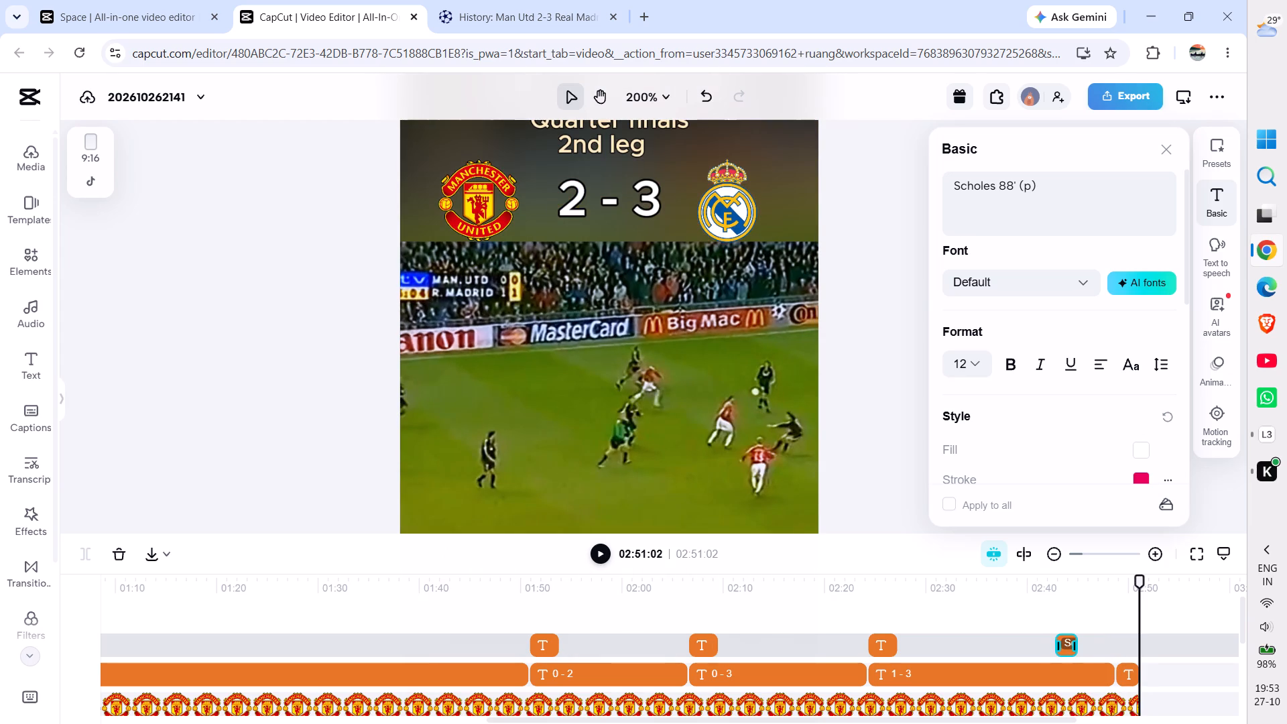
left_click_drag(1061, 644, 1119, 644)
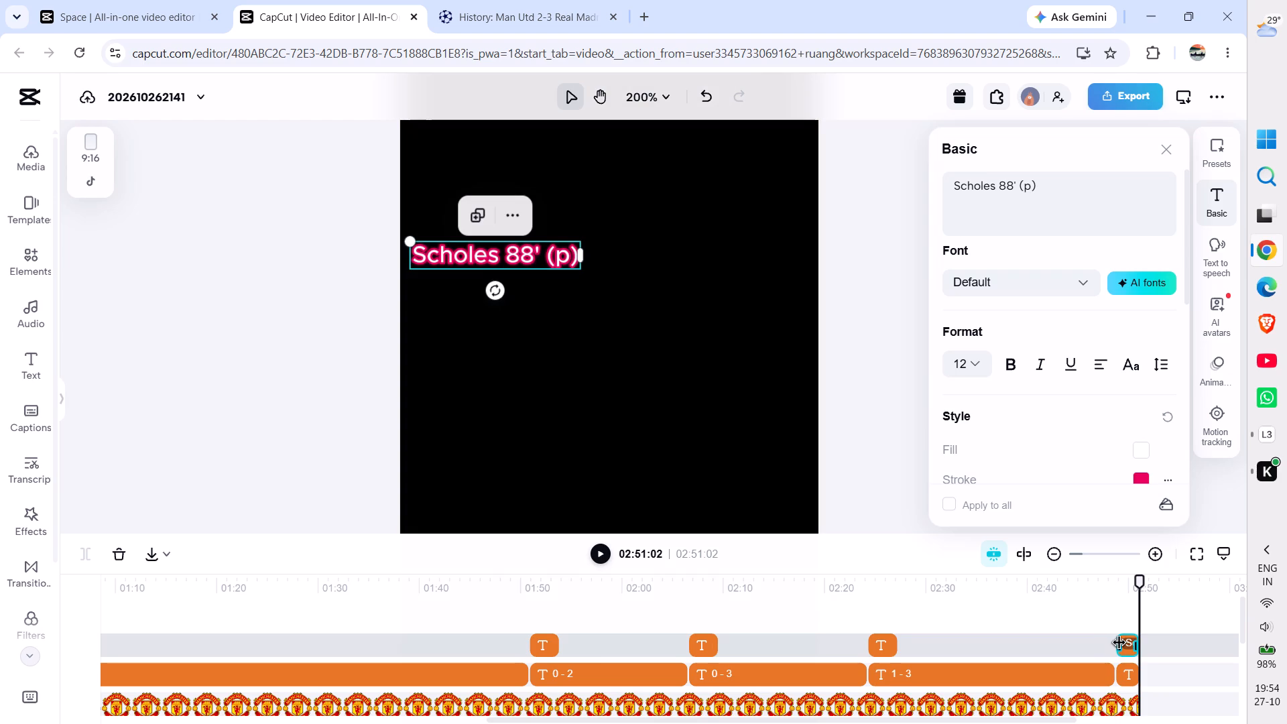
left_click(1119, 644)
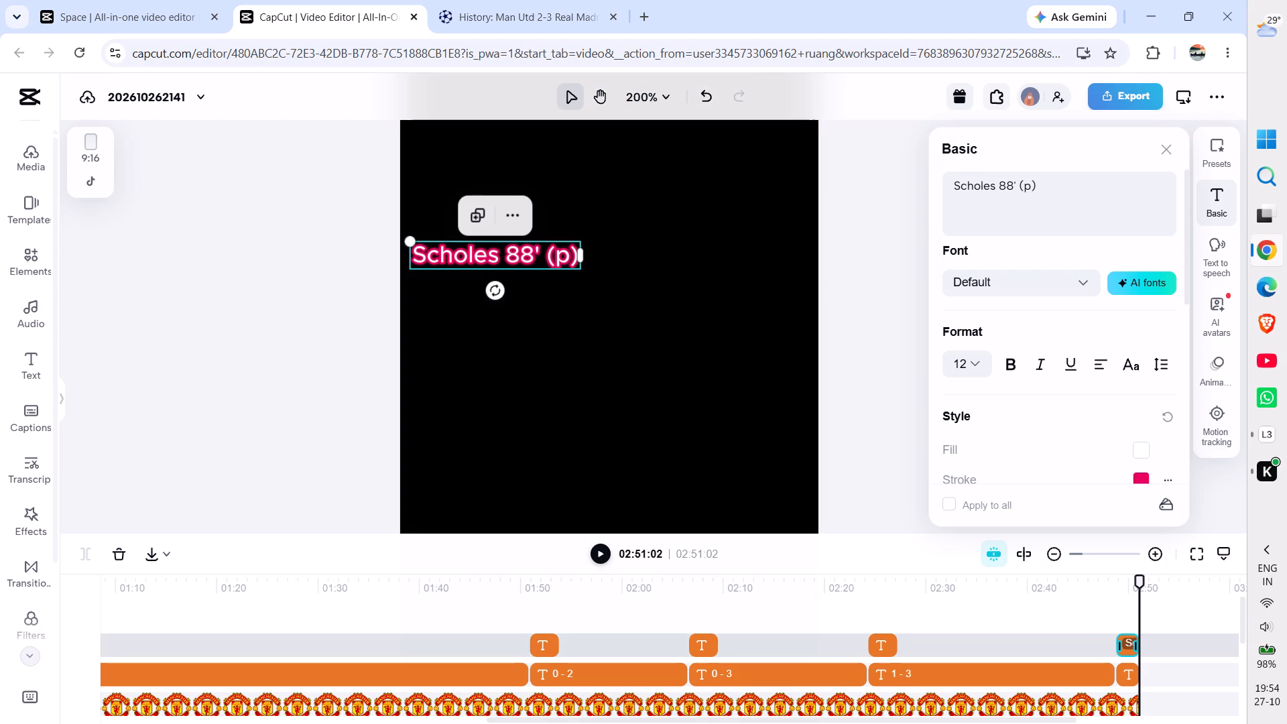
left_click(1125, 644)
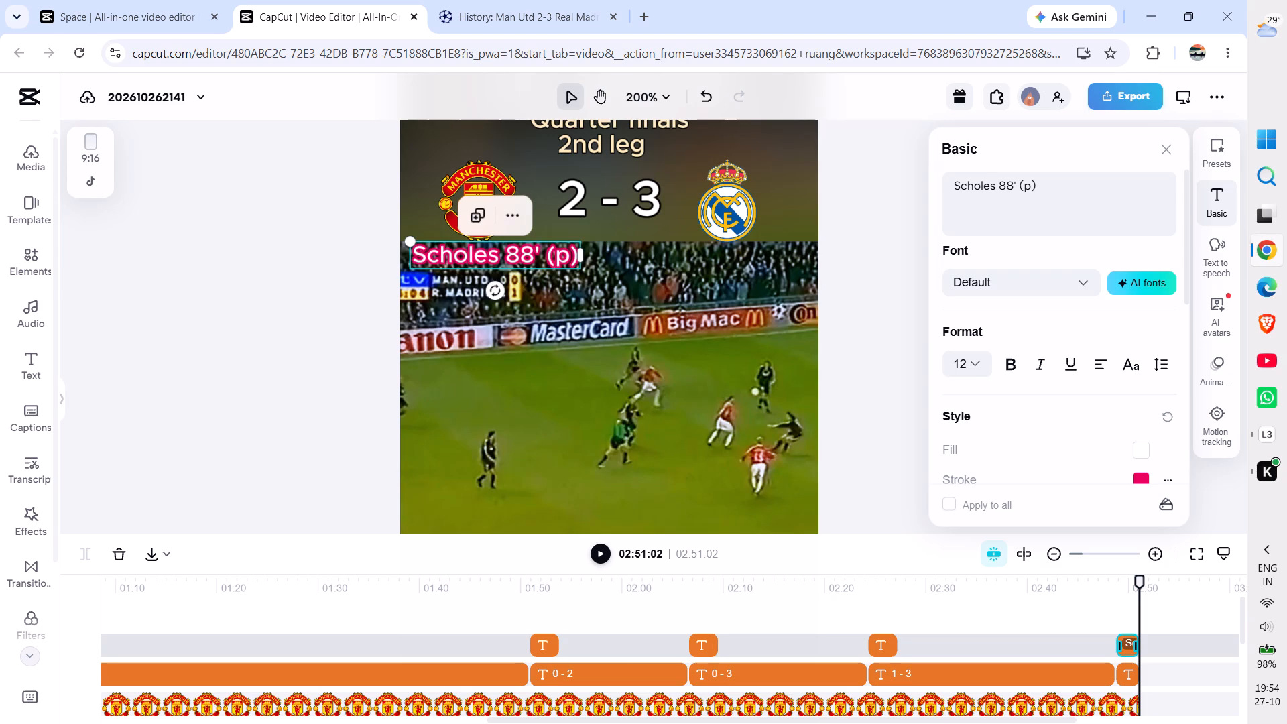
Play the video from where the 0 - 1 score starts to check the "Keane 21' (og)" caption.
left_click(871, 475)
key("space")
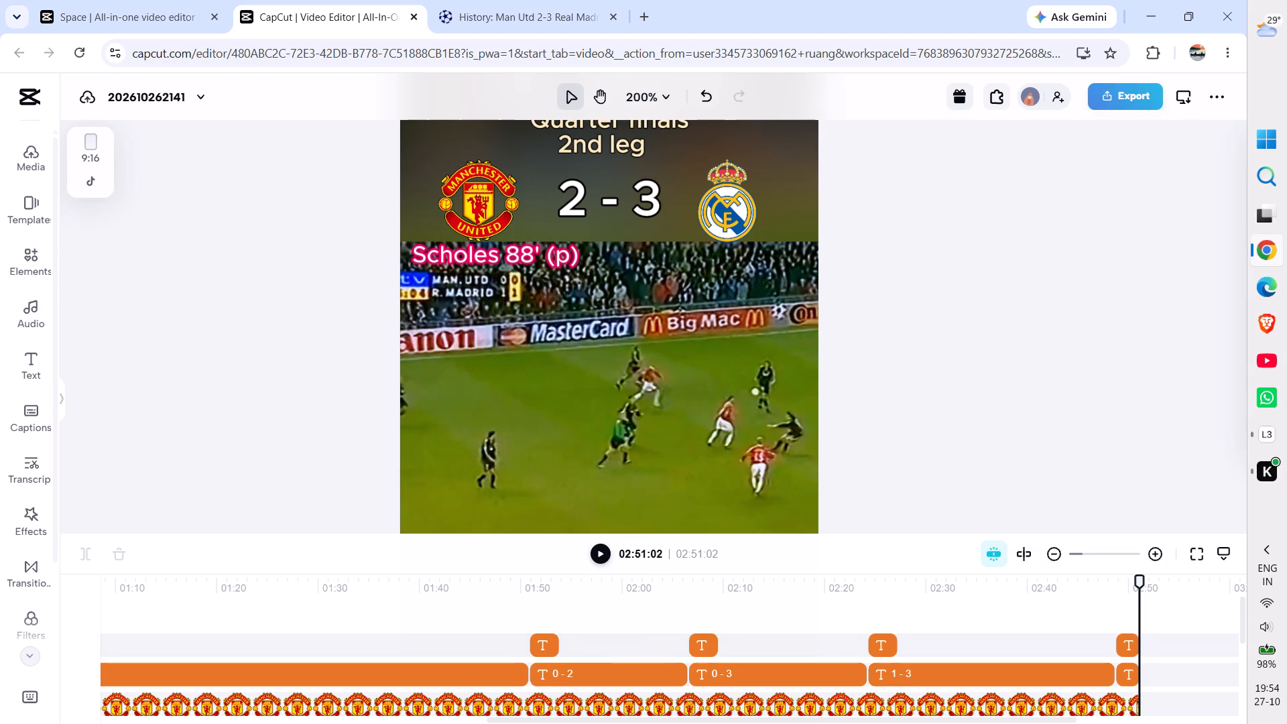
key("space")
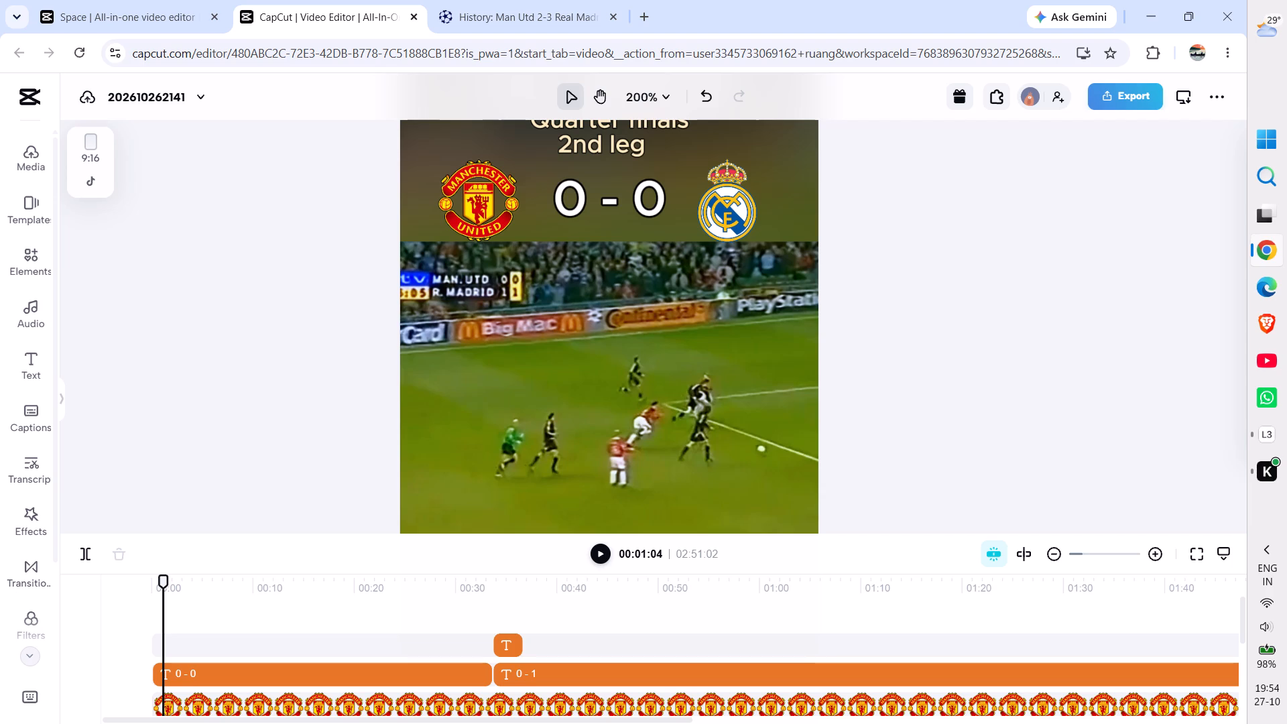
left_click_drag(166, 581, 487, 589)
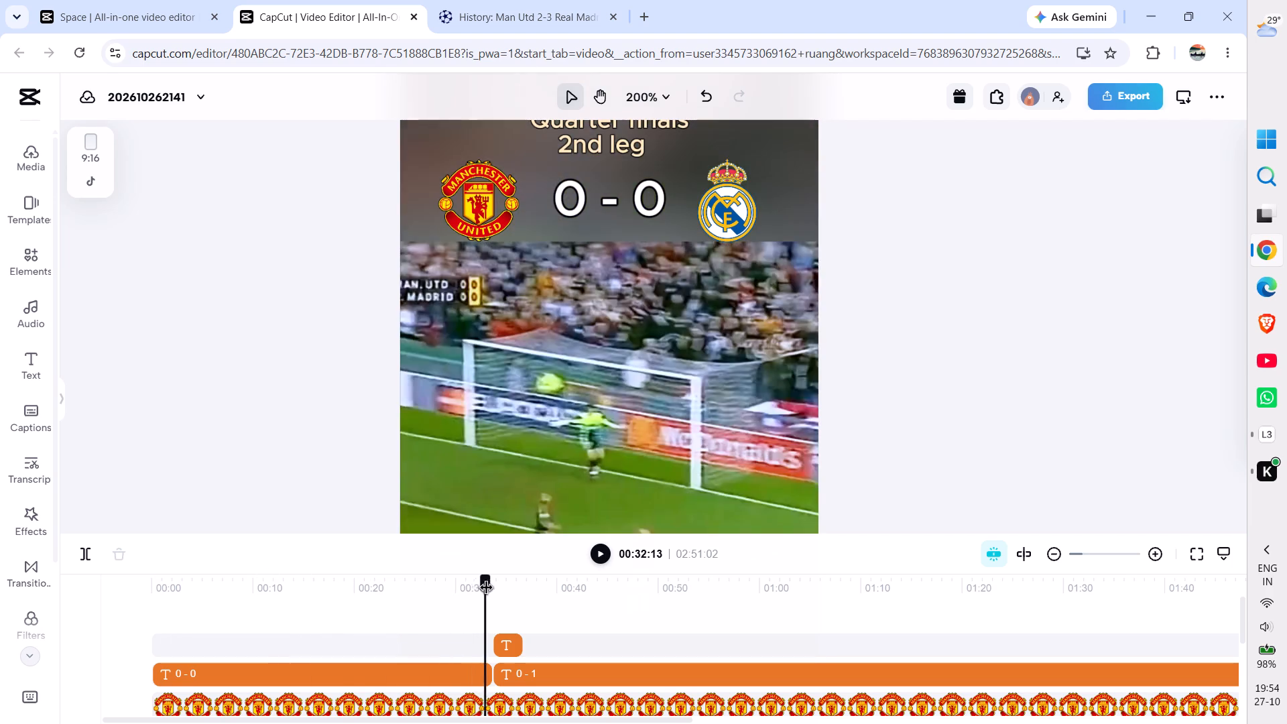
left_click_drag(487, 589, 495, 589)
key("space")
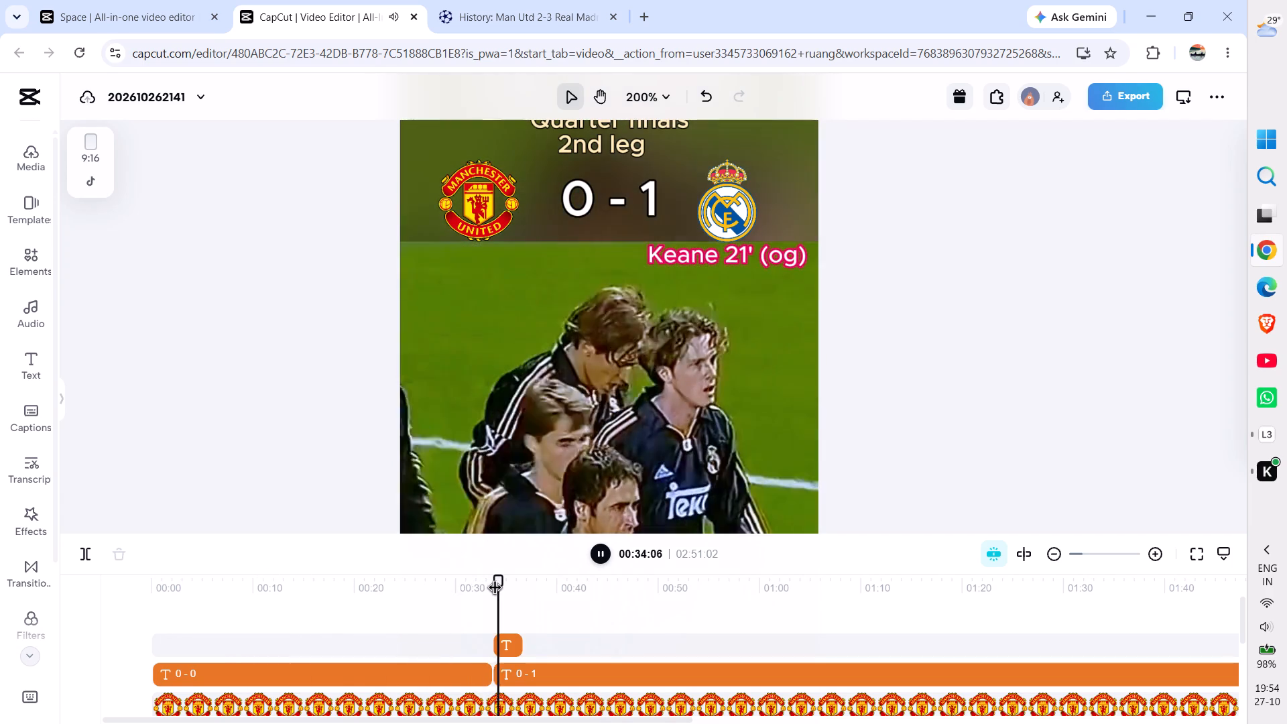
key("space")
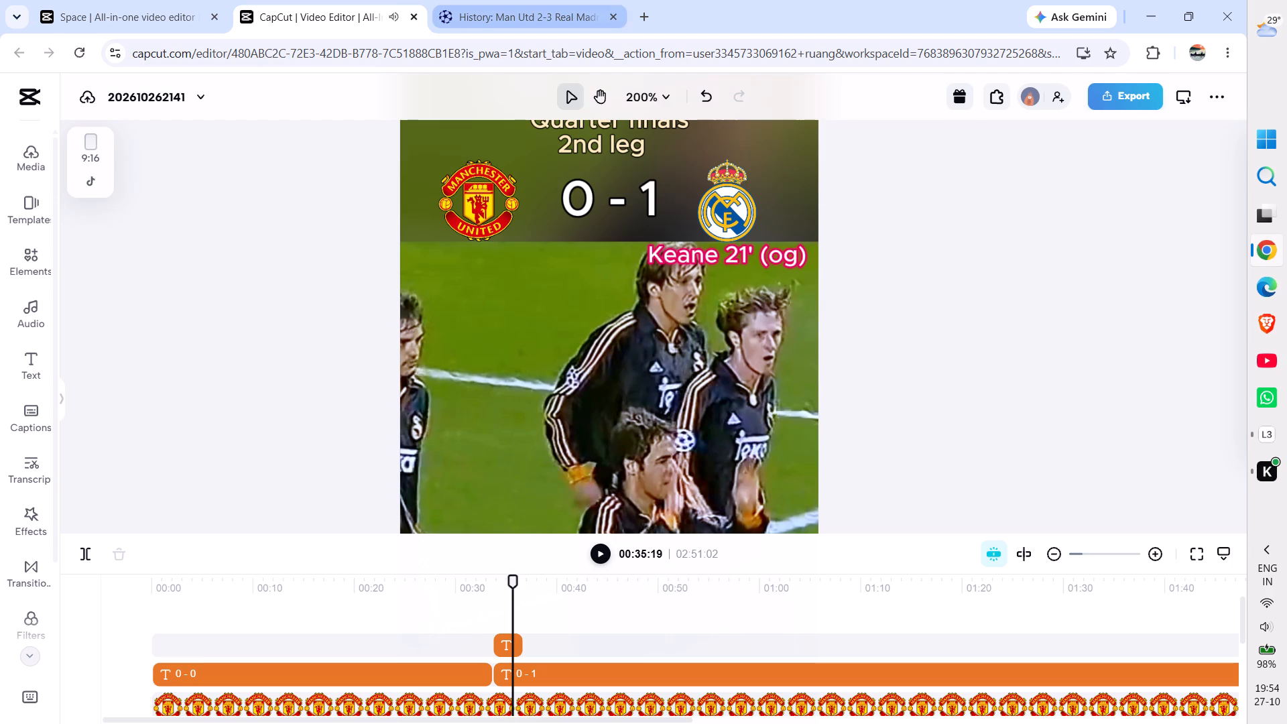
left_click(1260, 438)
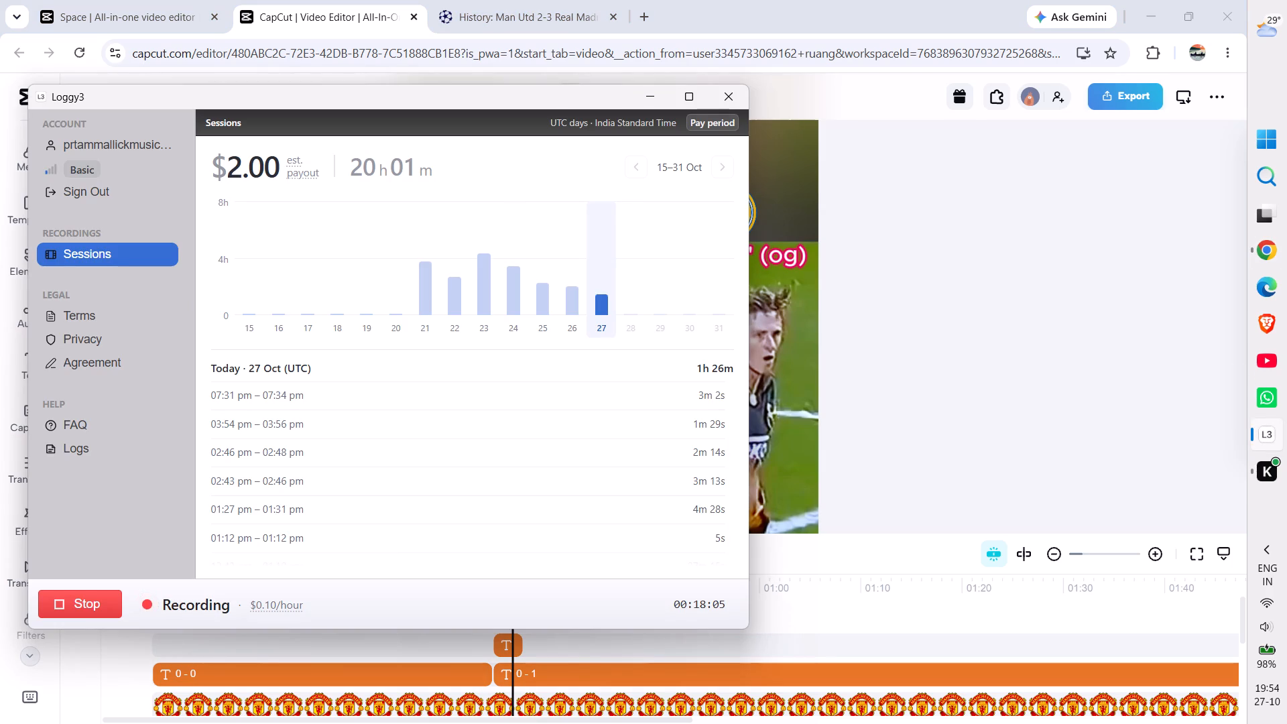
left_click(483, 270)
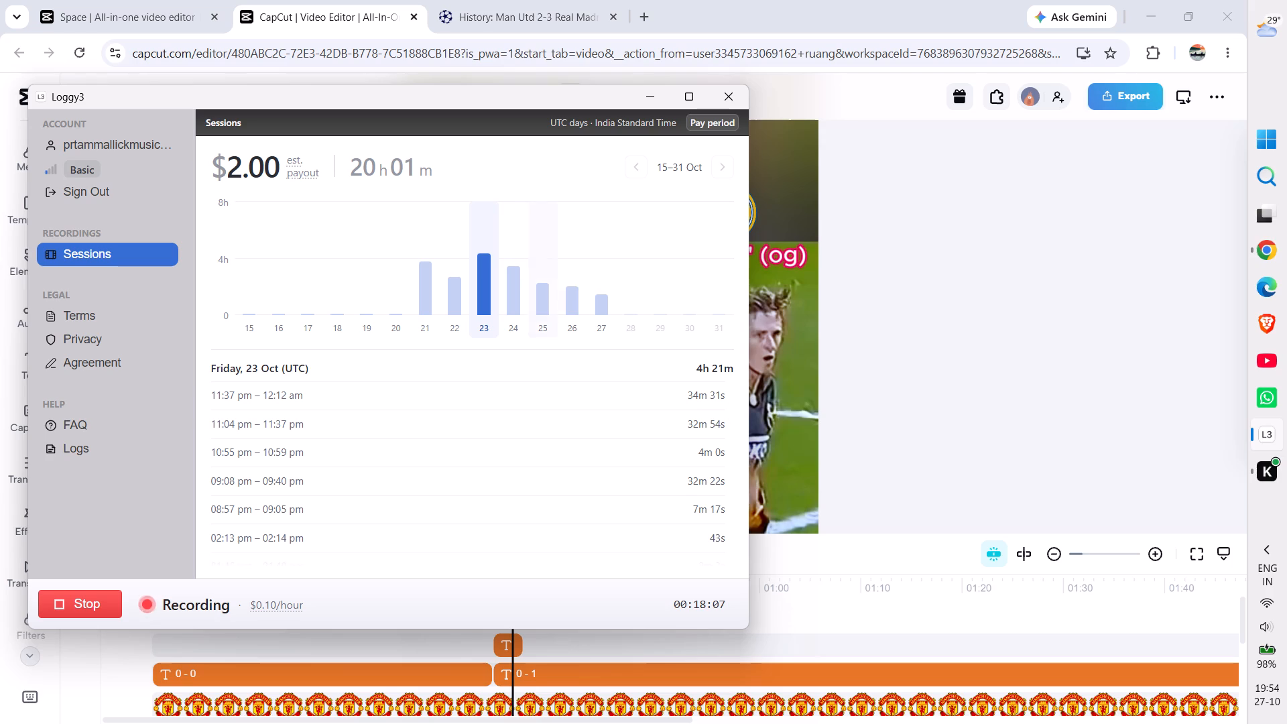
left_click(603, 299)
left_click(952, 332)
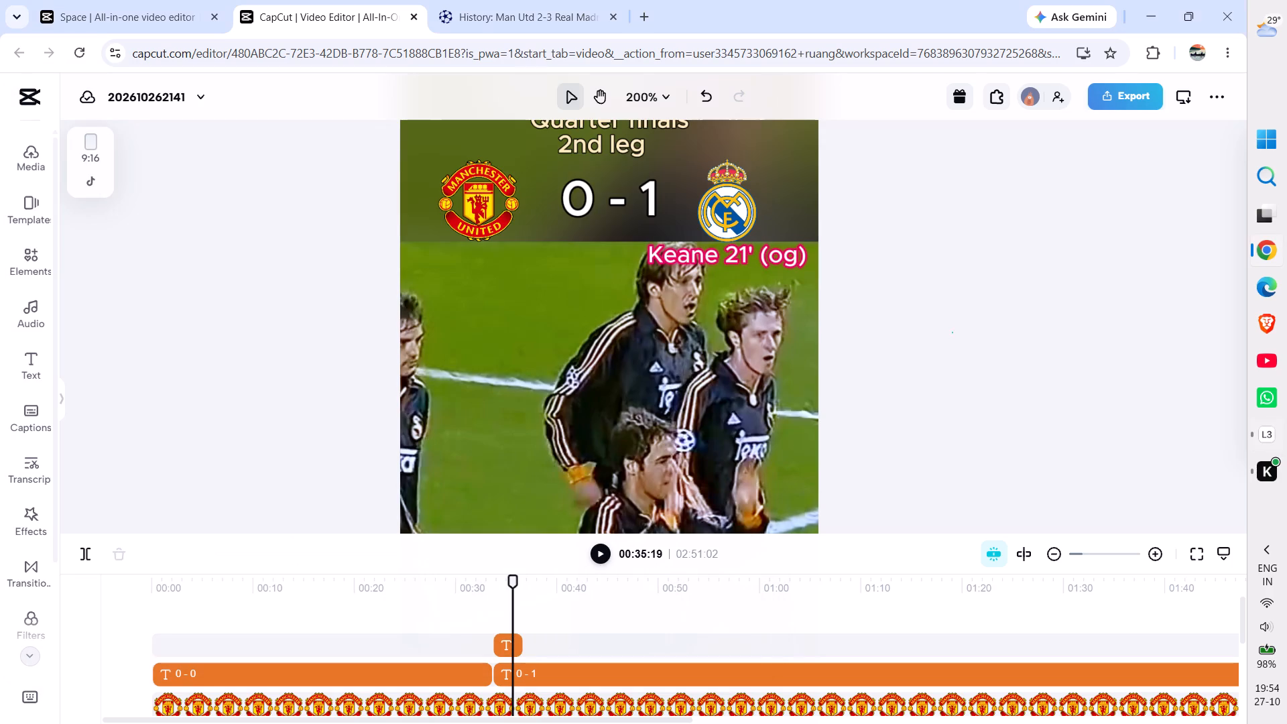
Play the video on from 00:35:19 past the end of the "Keane 21' (og)" caption to check its timing.
key("space")
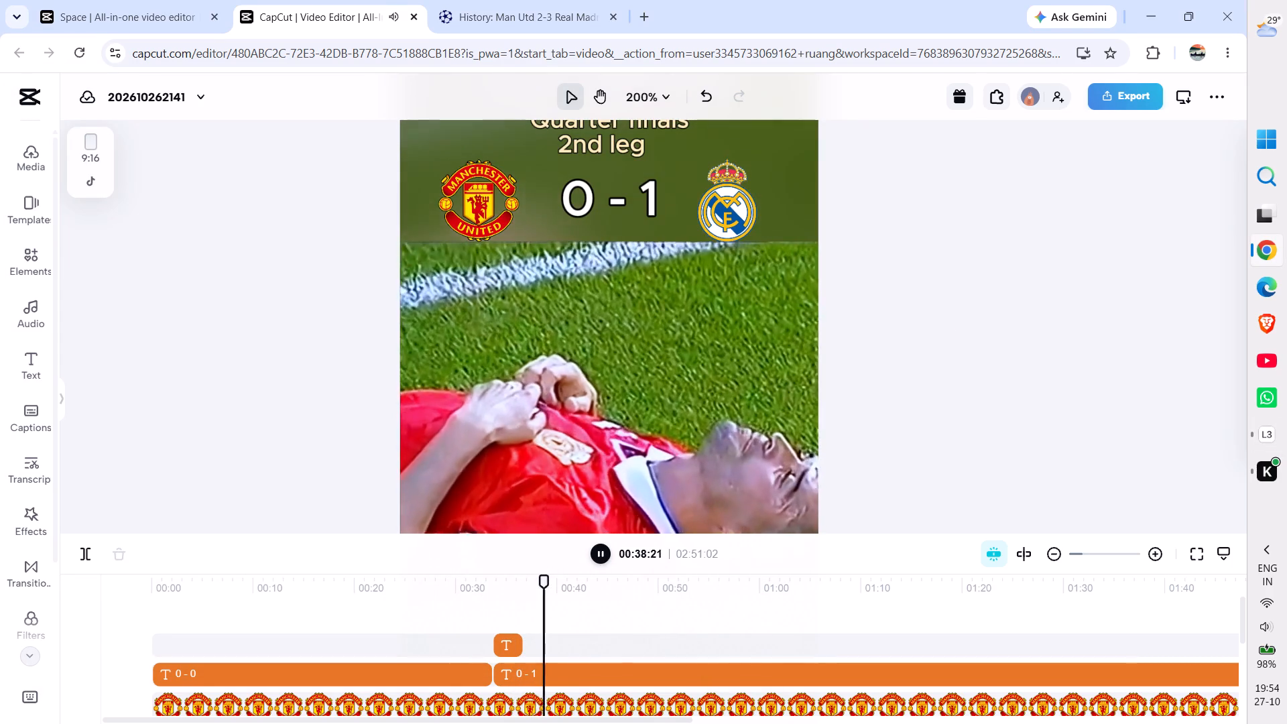
key("space")
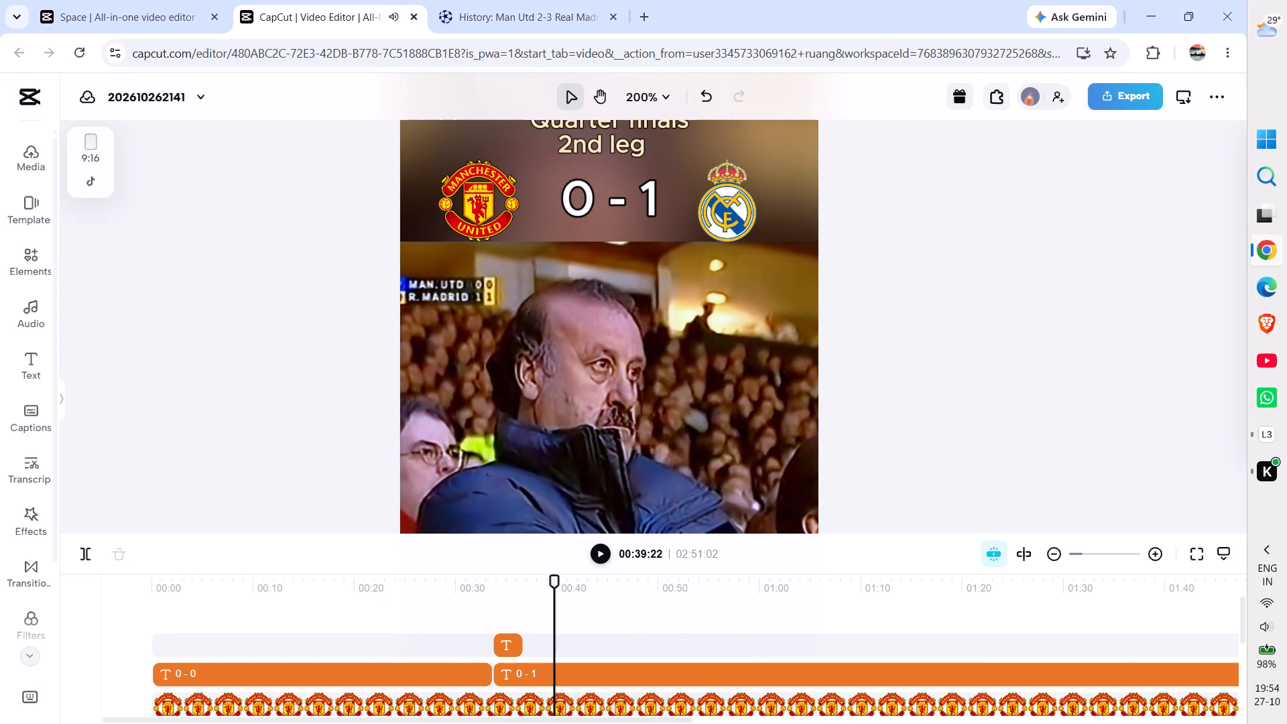
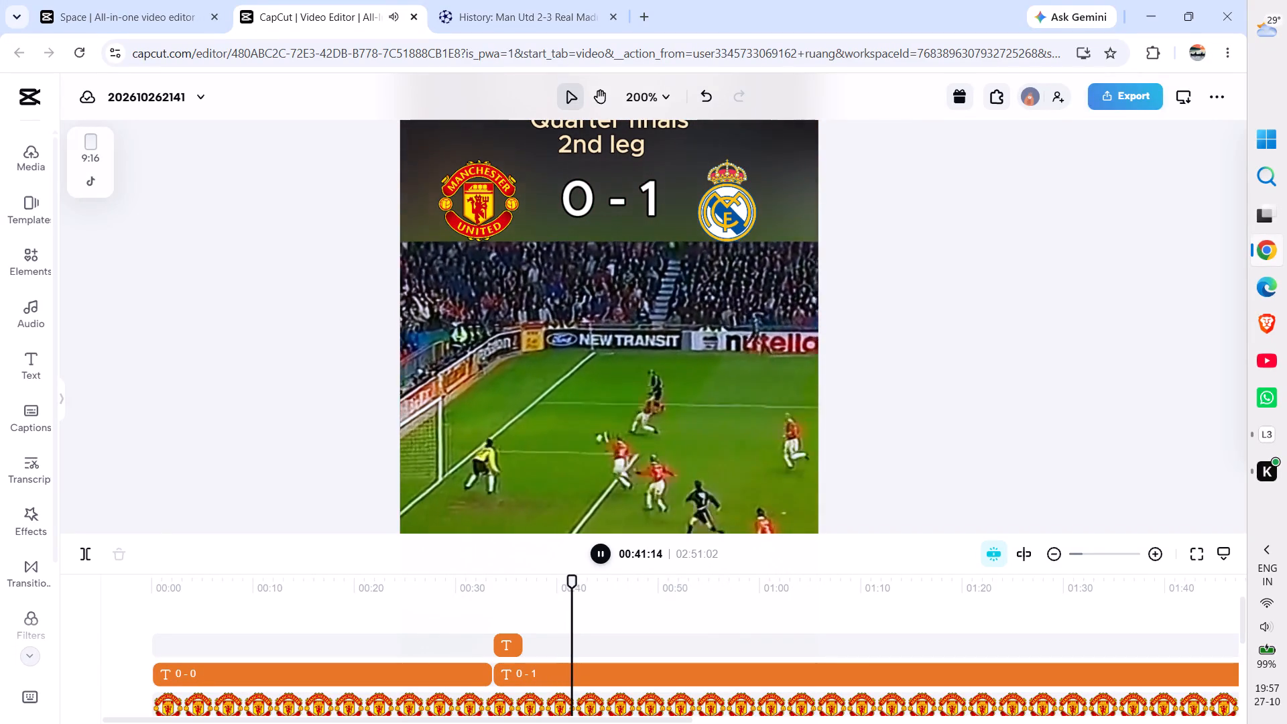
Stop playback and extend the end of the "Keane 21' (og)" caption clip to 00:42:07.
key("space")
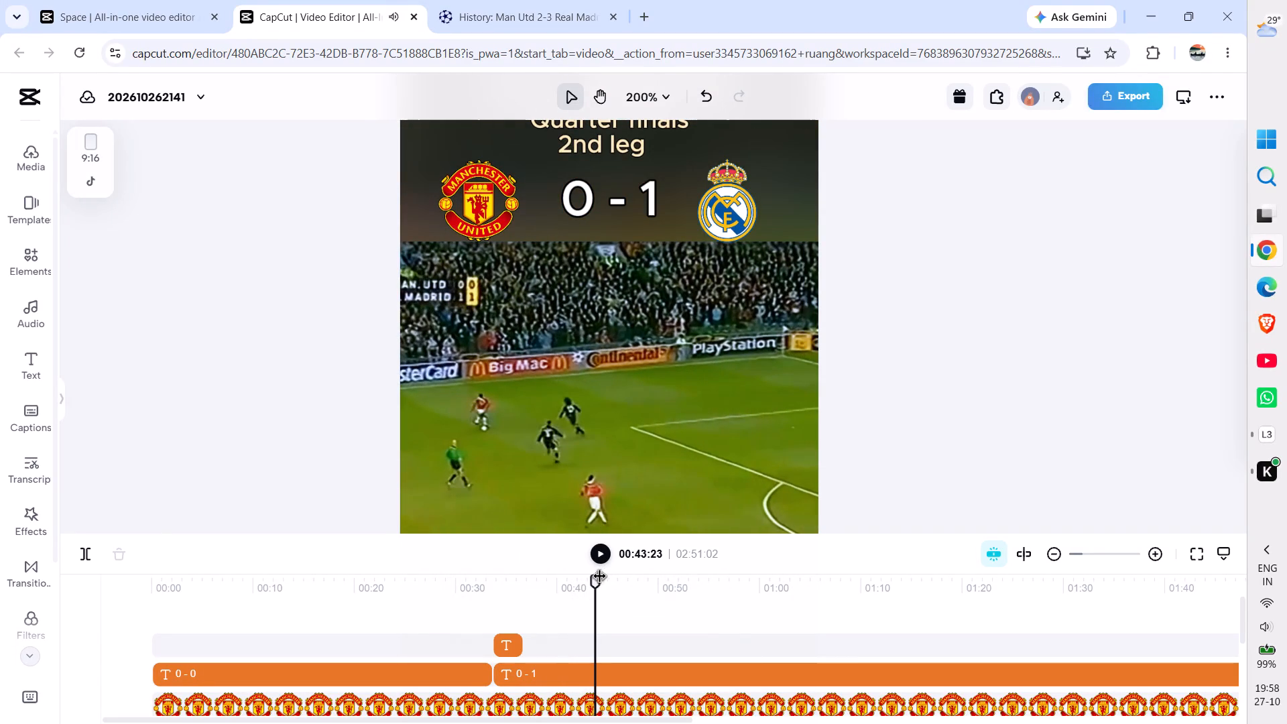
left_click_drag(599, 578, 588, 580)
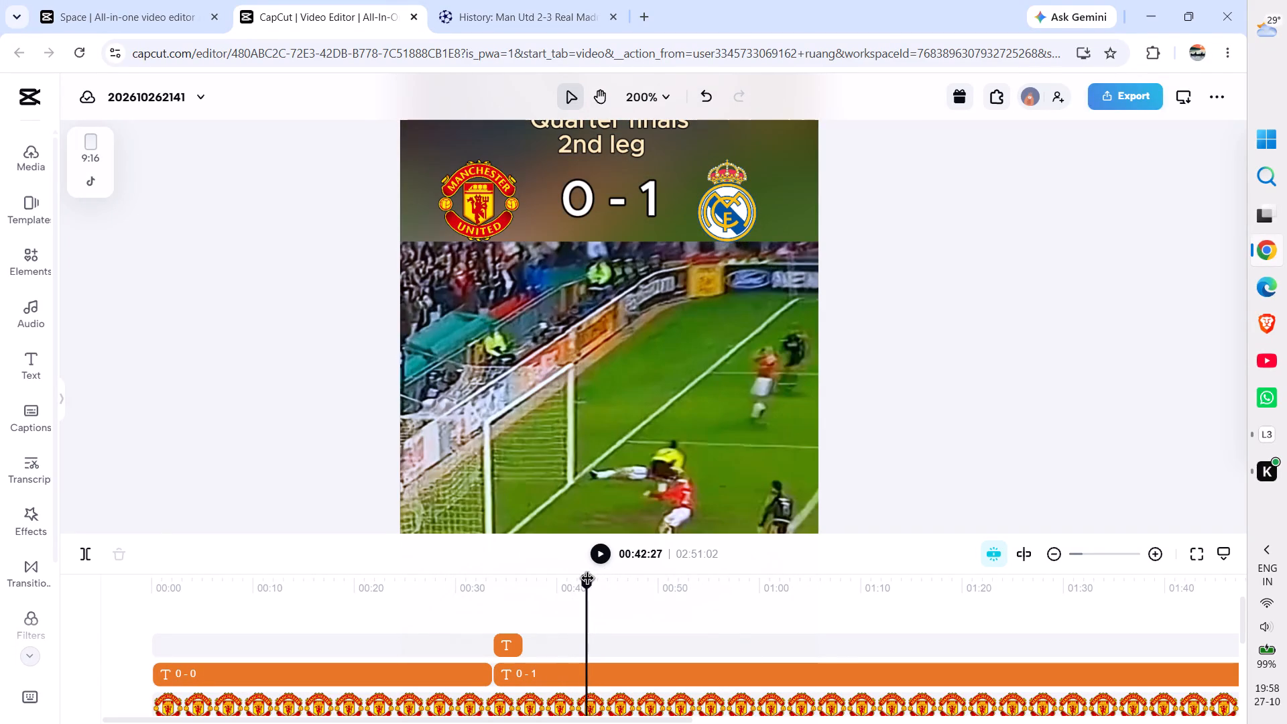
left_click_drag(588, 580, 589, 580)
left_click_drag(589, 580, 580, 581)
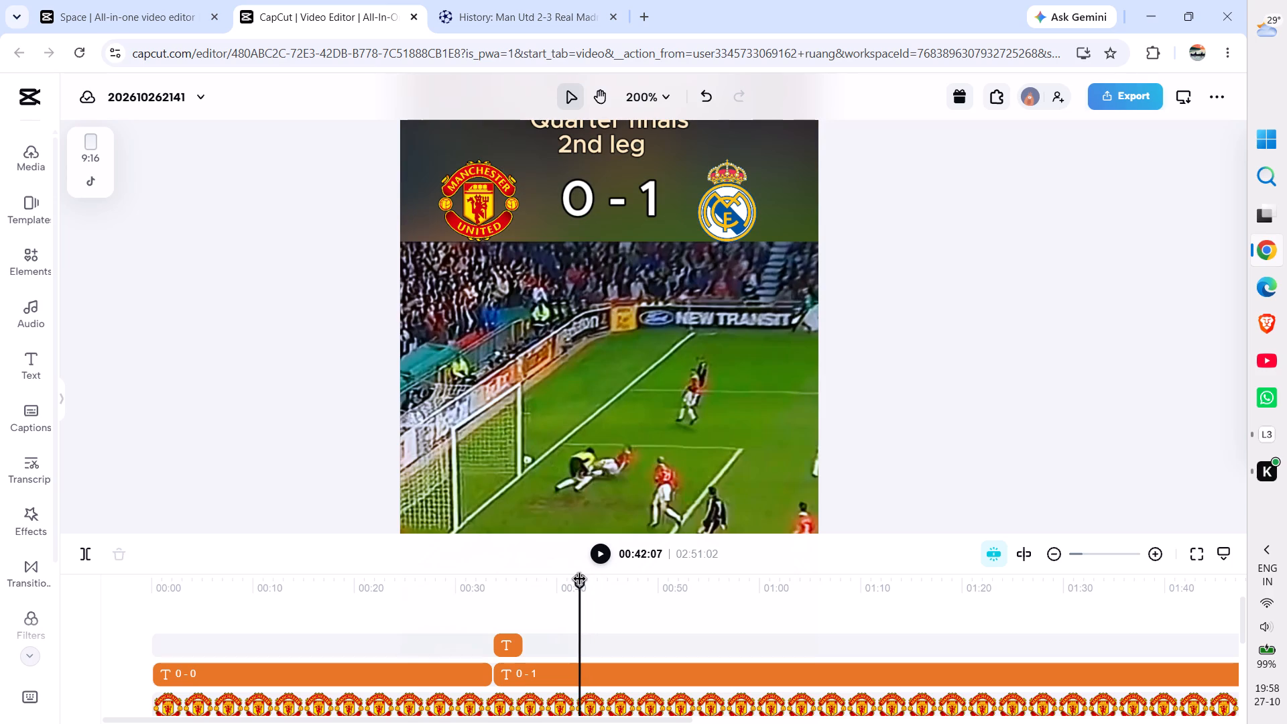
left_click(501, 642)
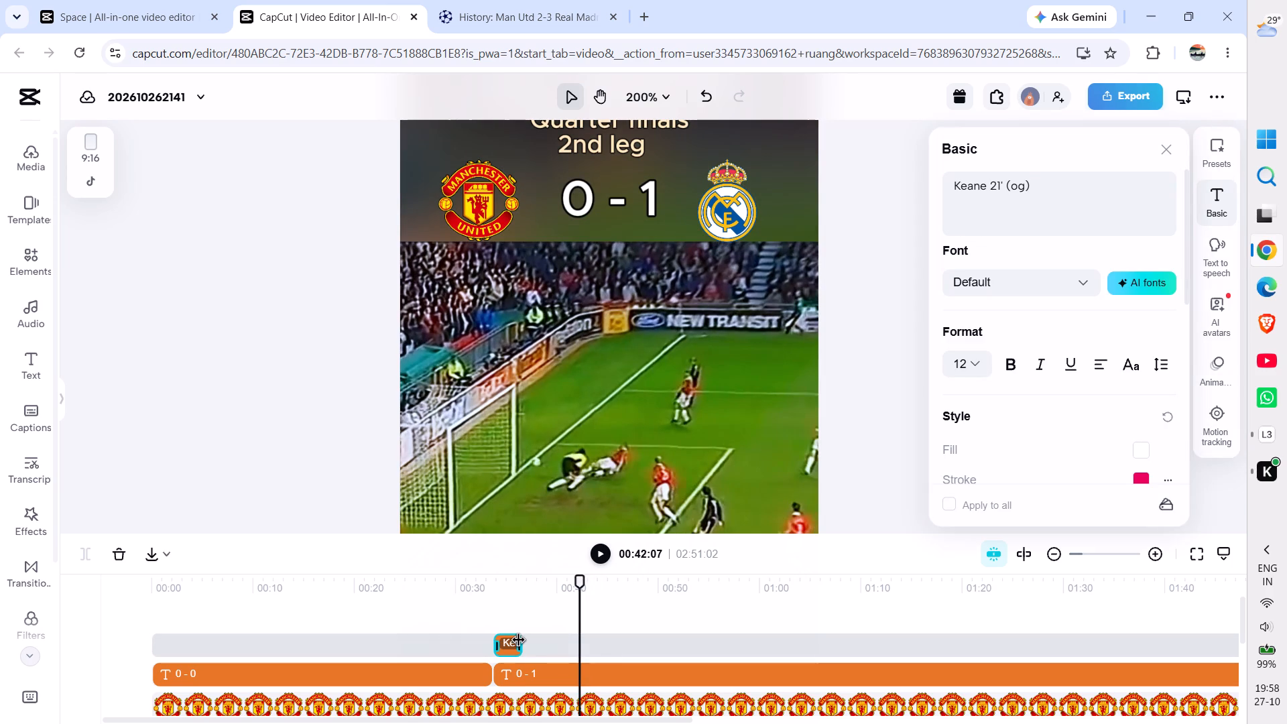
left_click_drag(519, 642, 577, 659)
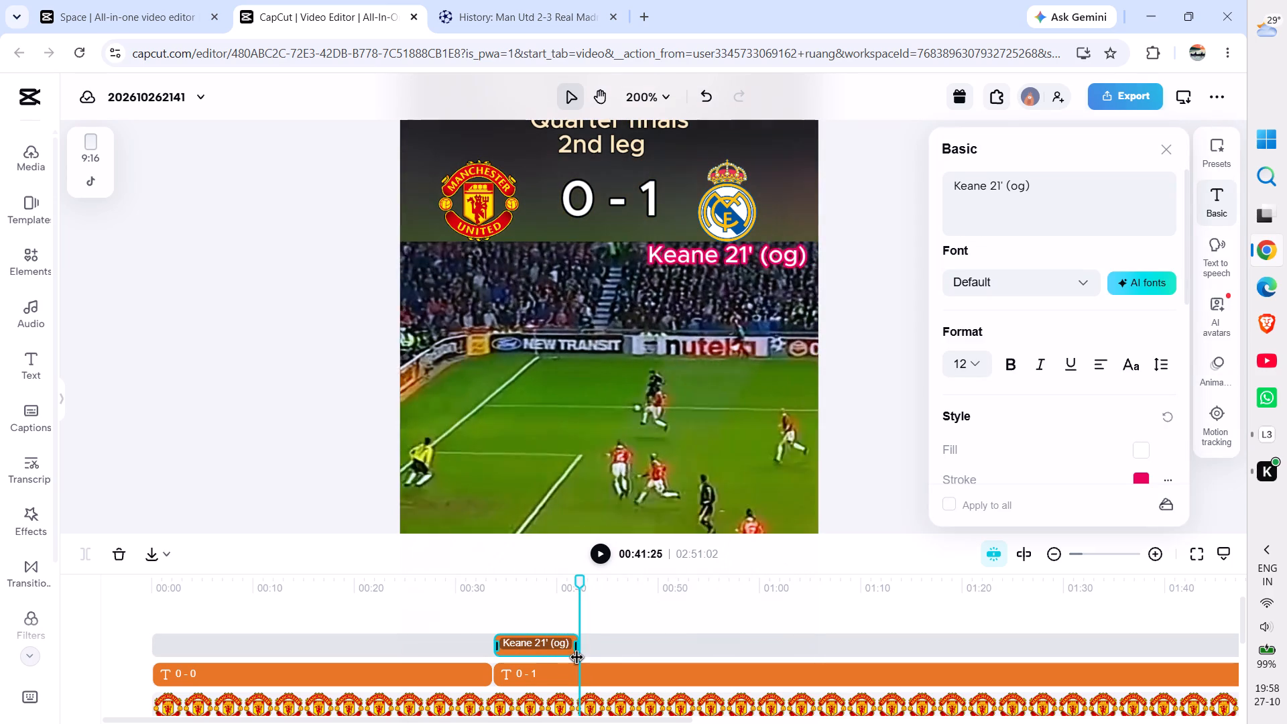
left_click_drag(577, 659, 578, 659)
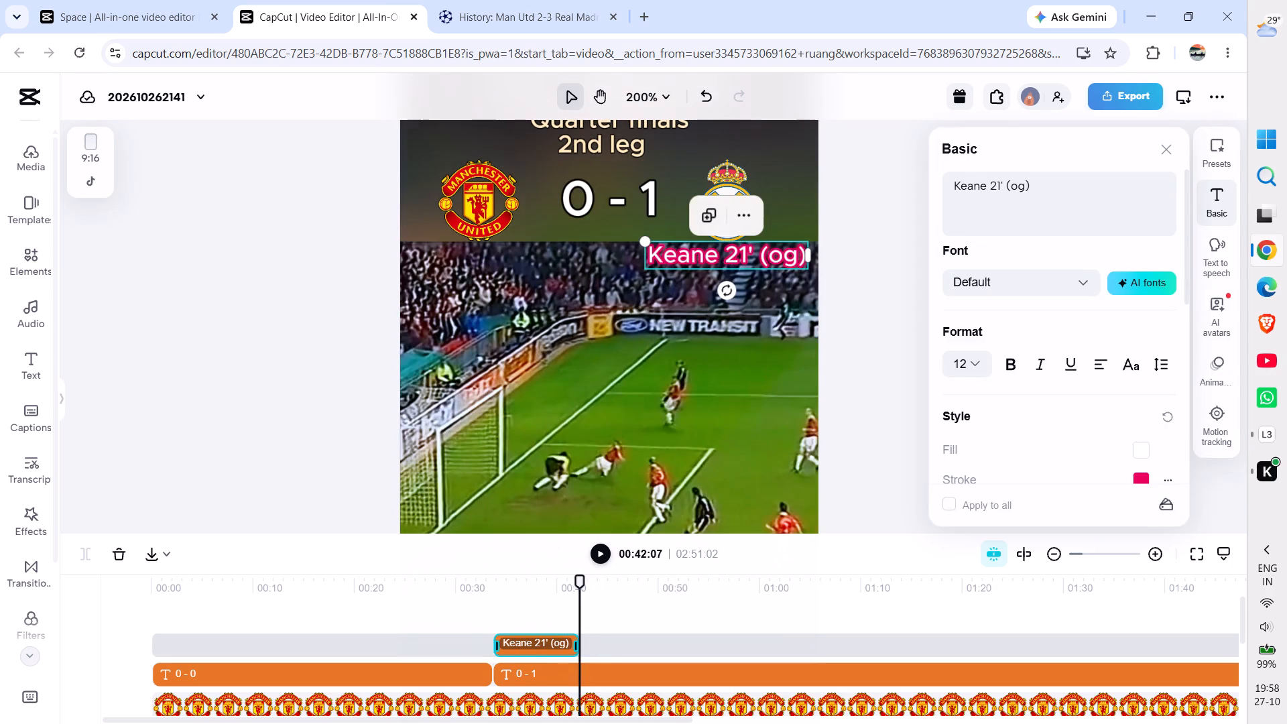
Extend the end of the "Keane 21' (og)" caption clip to 00:42:28, playing the footage around its end to check the timing.
key("space")
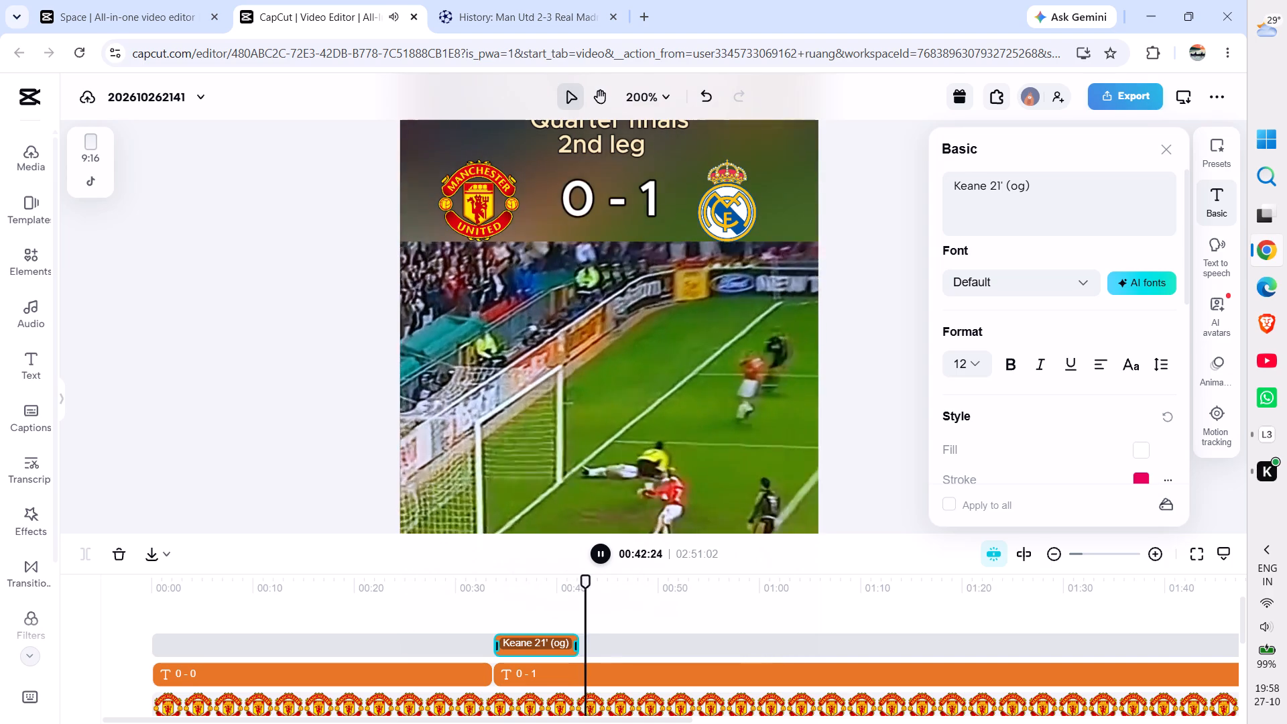
key("space")
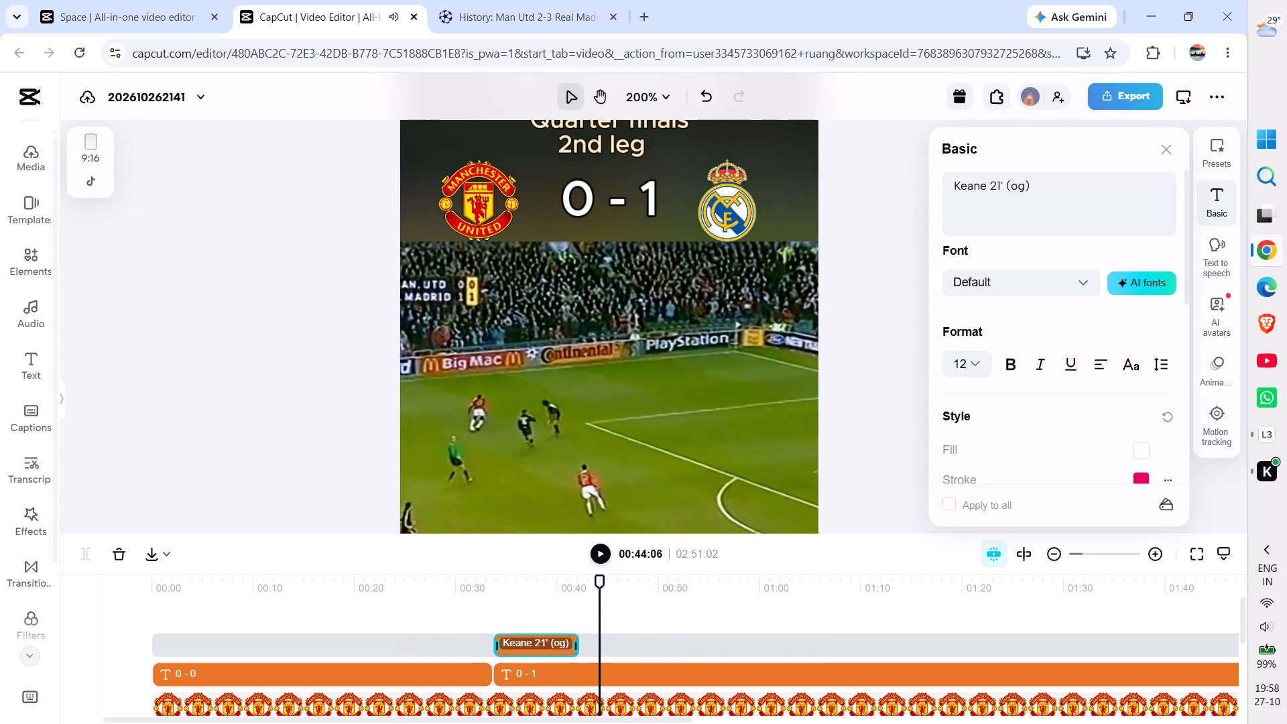
left_click_drag(601, 582, 598, 582)
left_click_drag(598, 582, 586, 582)
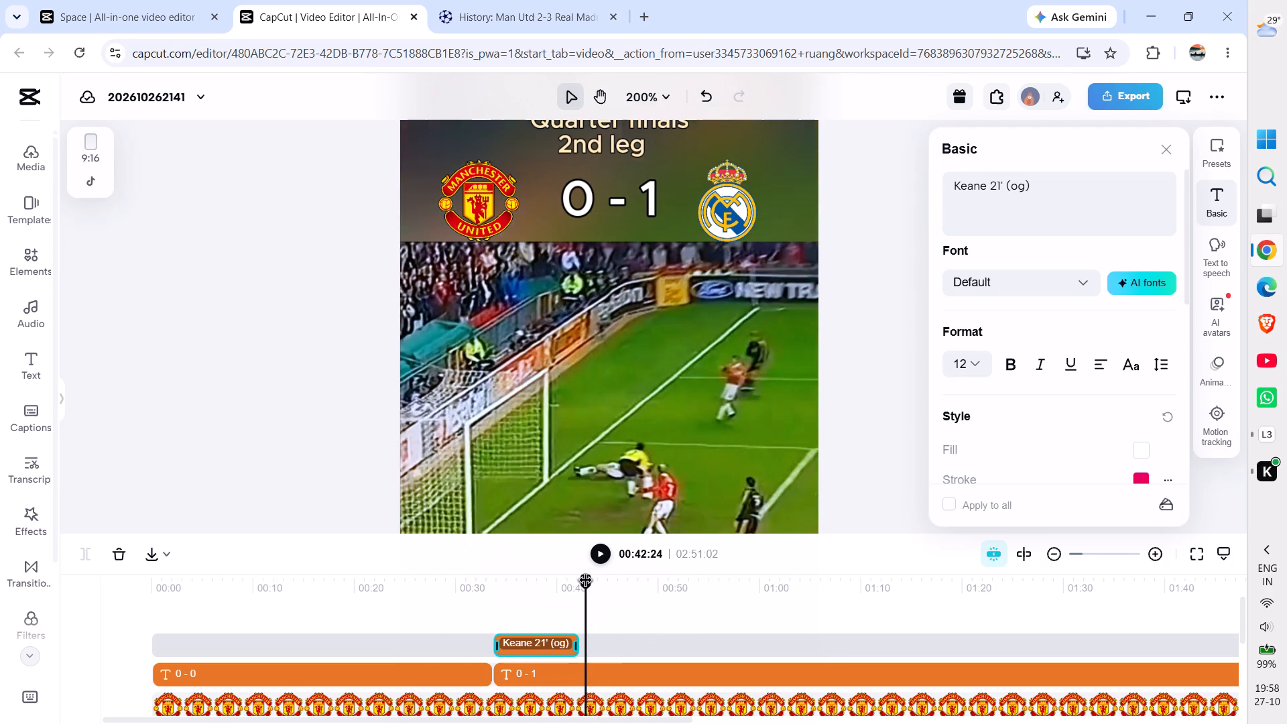
left_click_drag(586, 582, 587, 582)
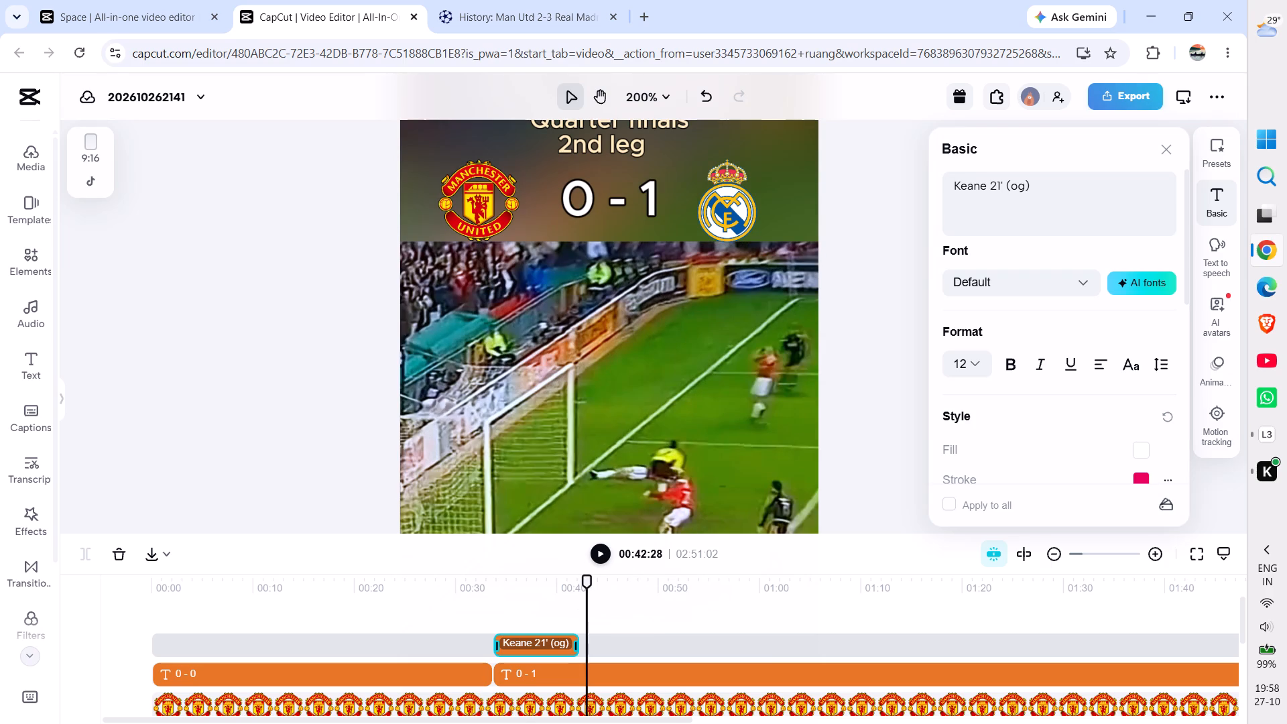
left_click_drag(576, 644, 581, 644)
left_click_drag(581, 644, 585, 646)
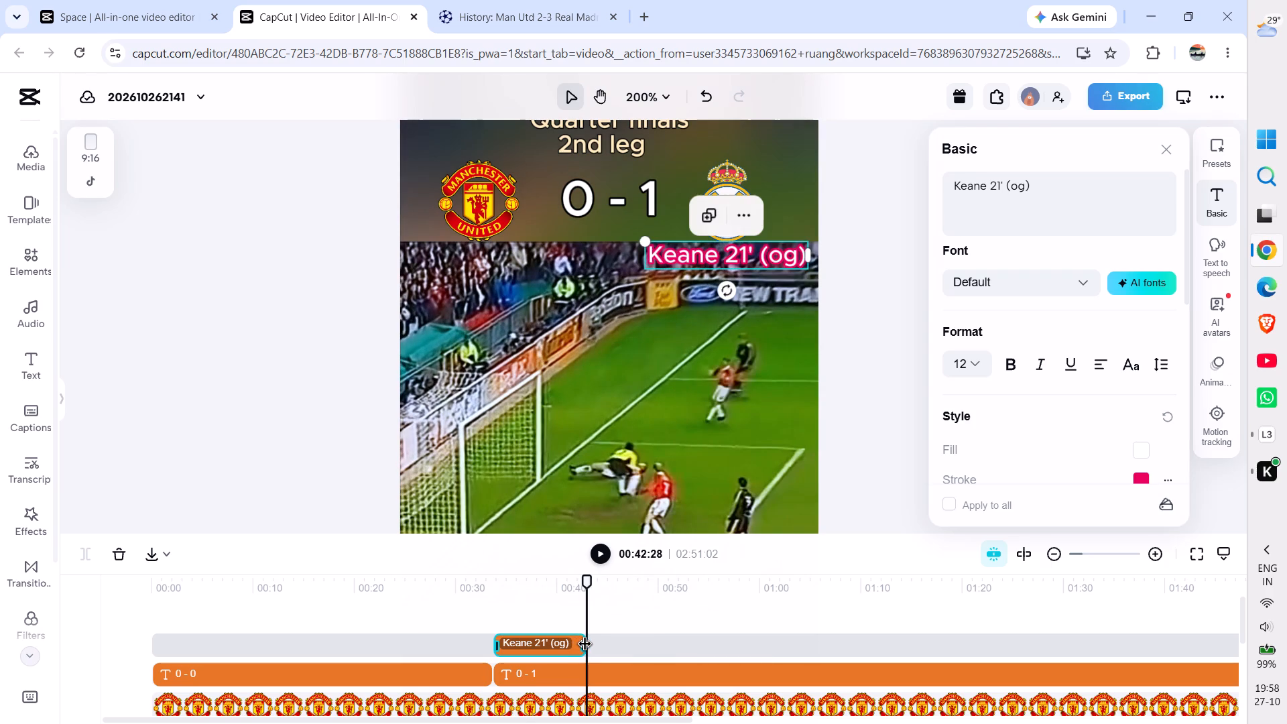
key("space")
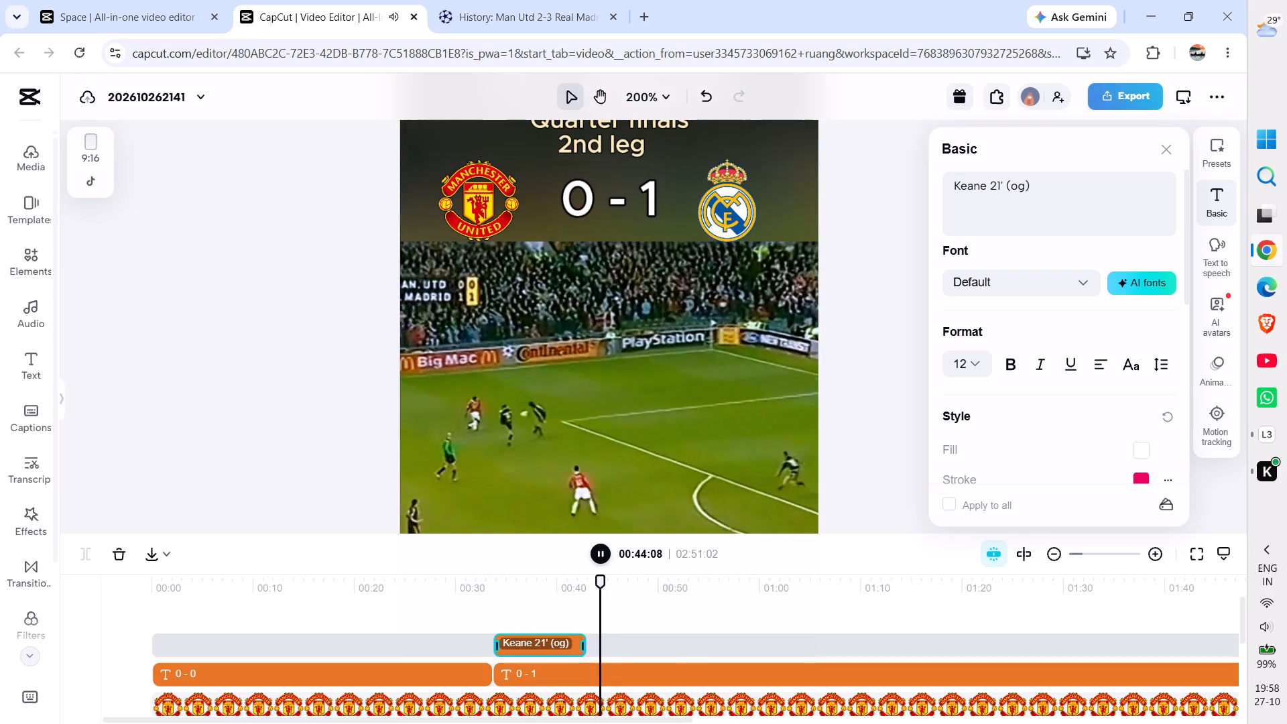
left_click(597, 552)
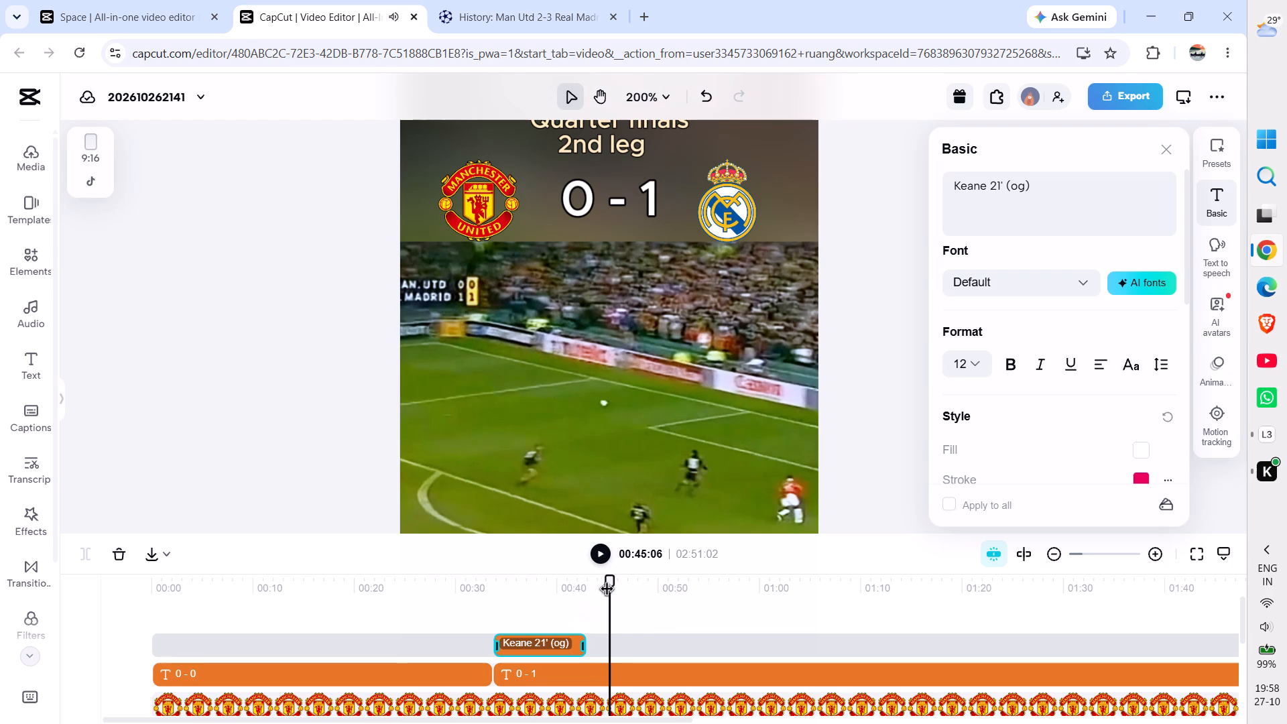
Play the video from where the 0 - 2 score starts past the end of the "R. González 50'" caption to check its timing.
scroll(697, 631, "left", 6)
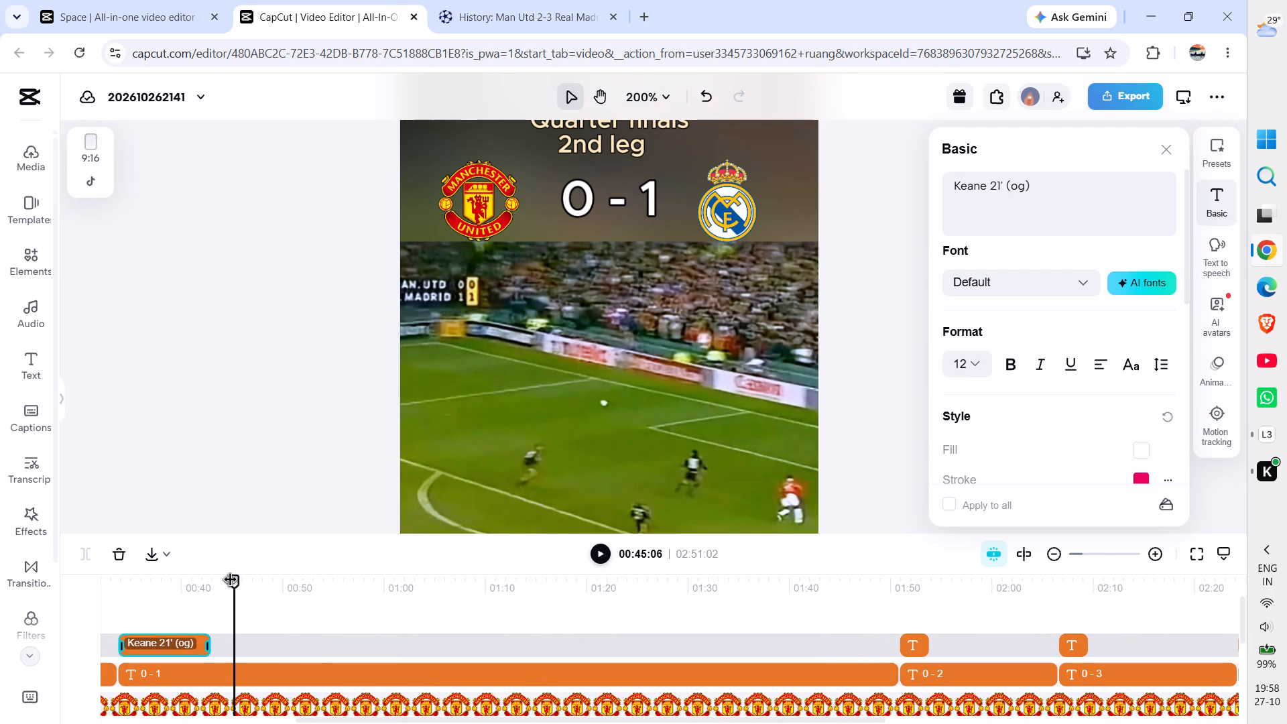
left_click_drag(231, 581, 892, 652)
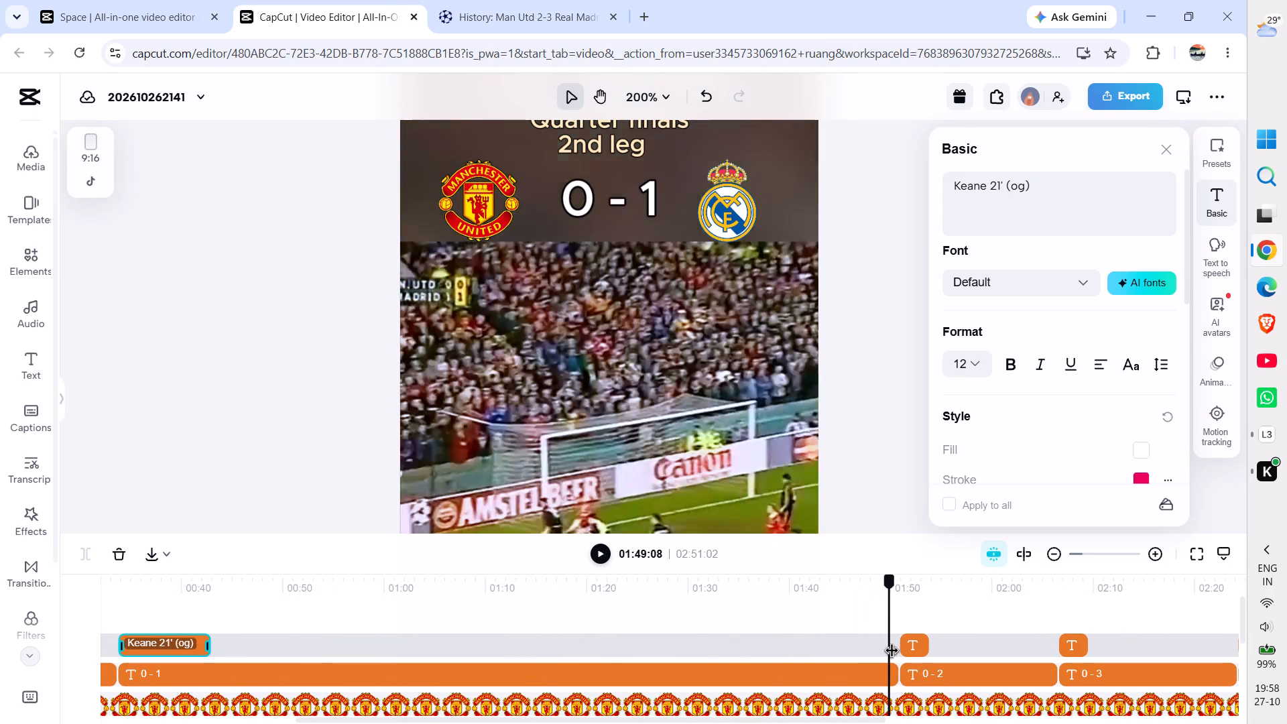
left_click_drag(892, 652, 900, 652)
key("space")
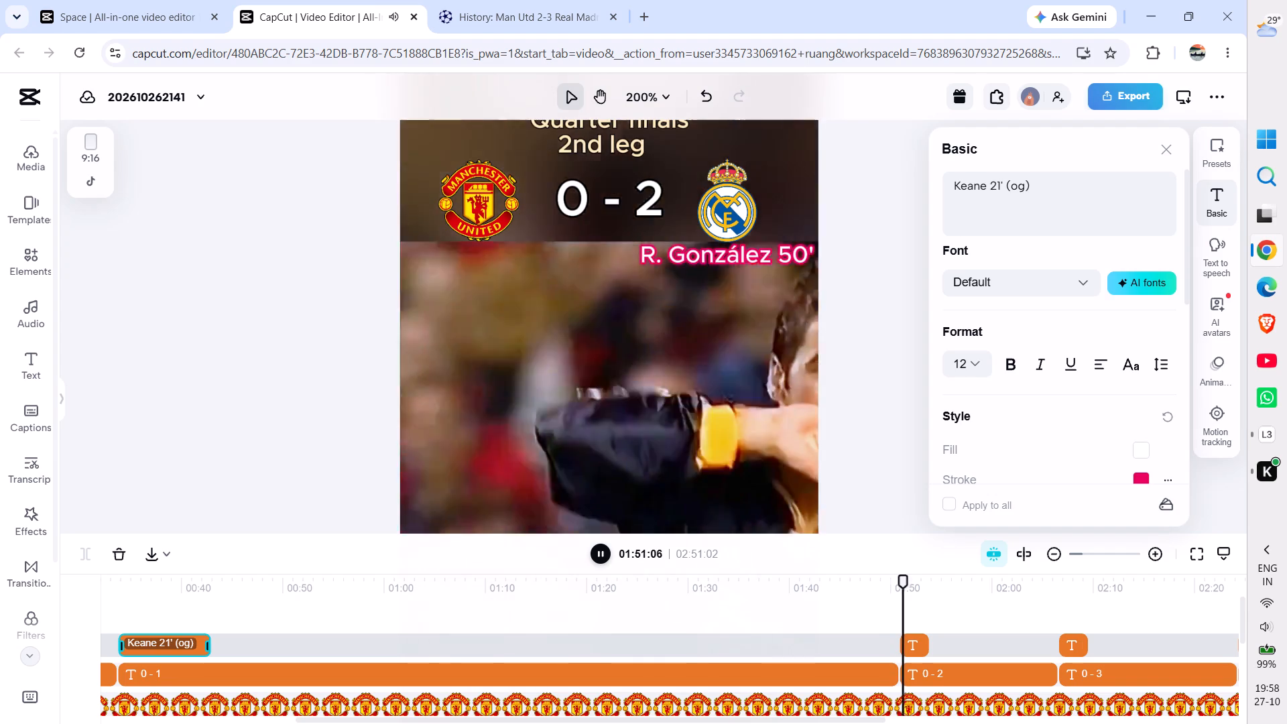
left_click(866, 391)
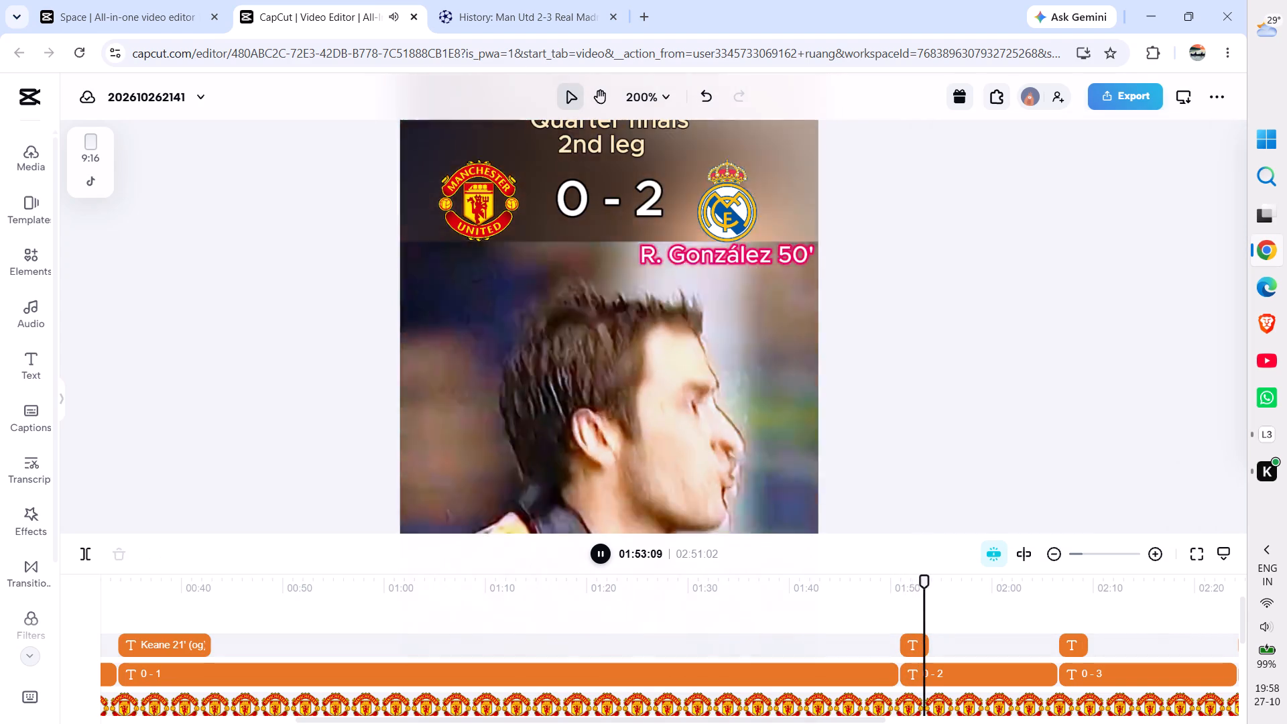
key("space")
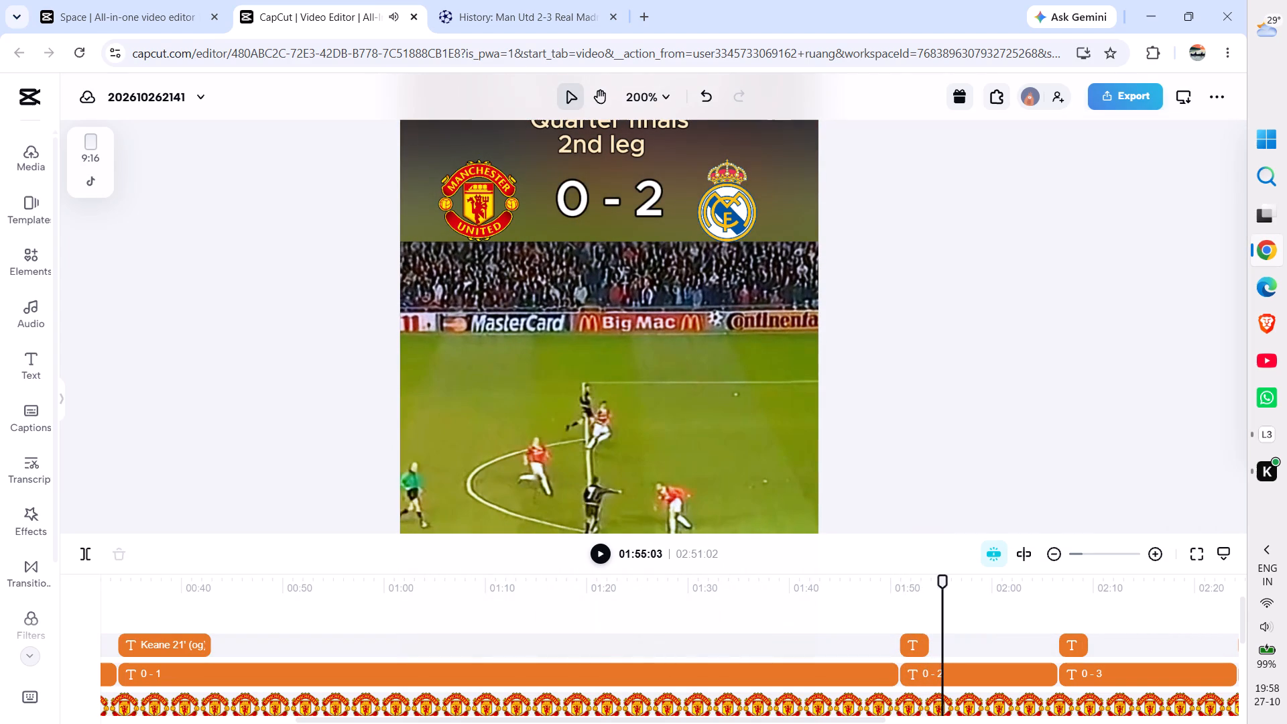
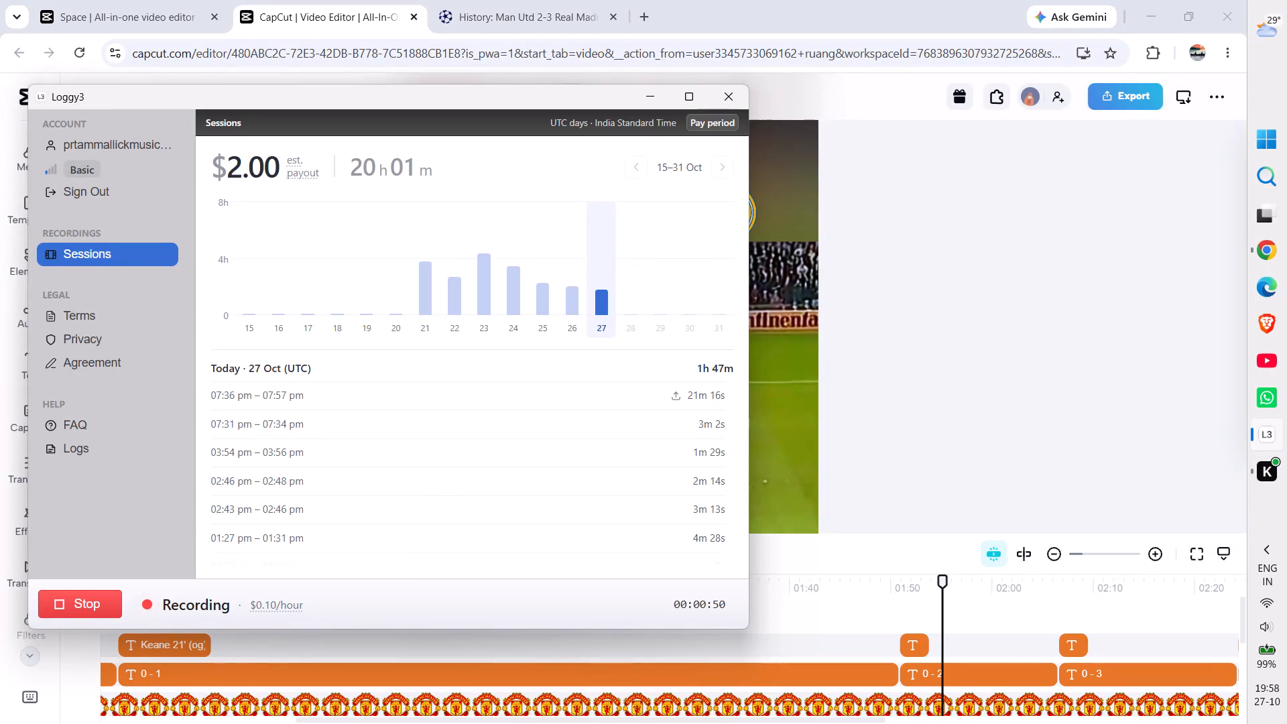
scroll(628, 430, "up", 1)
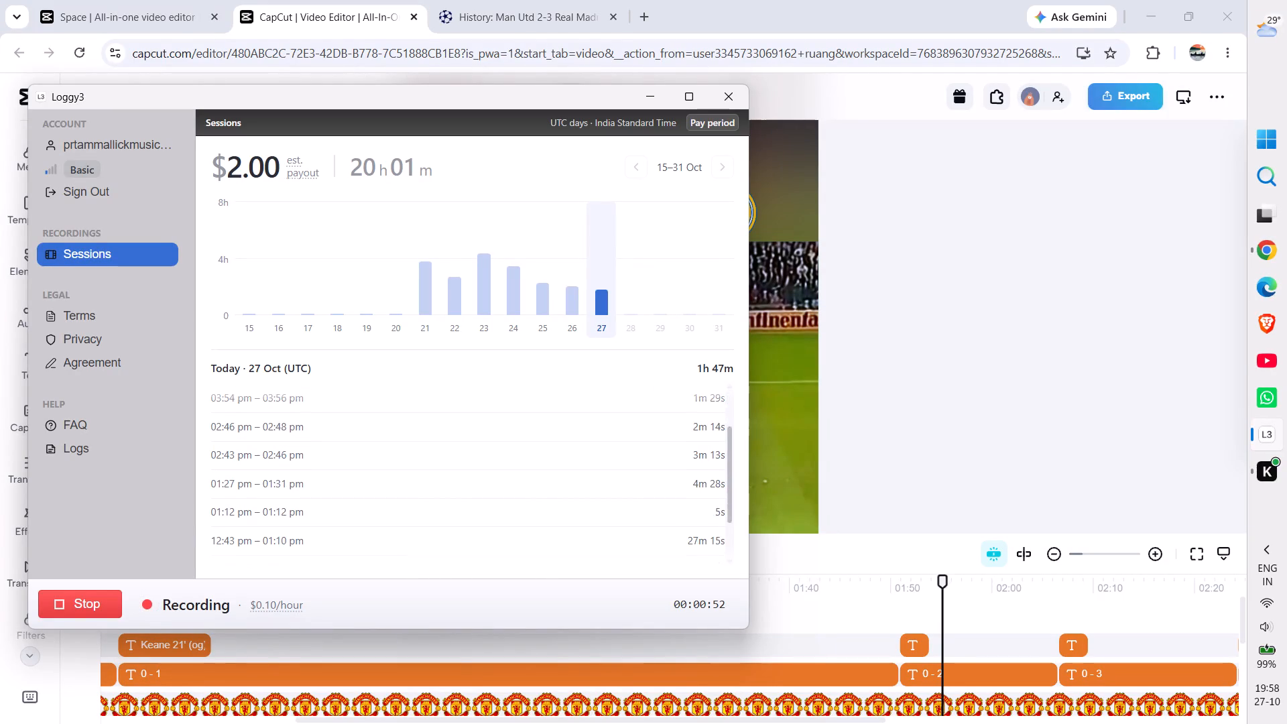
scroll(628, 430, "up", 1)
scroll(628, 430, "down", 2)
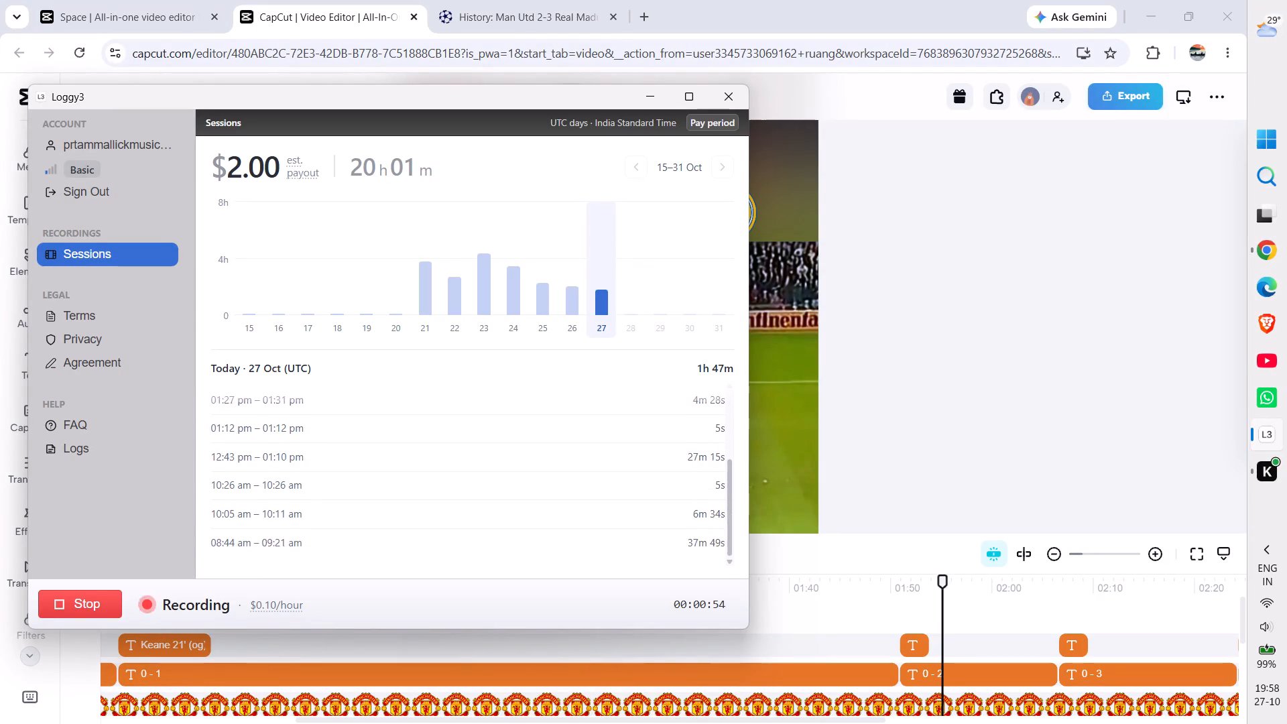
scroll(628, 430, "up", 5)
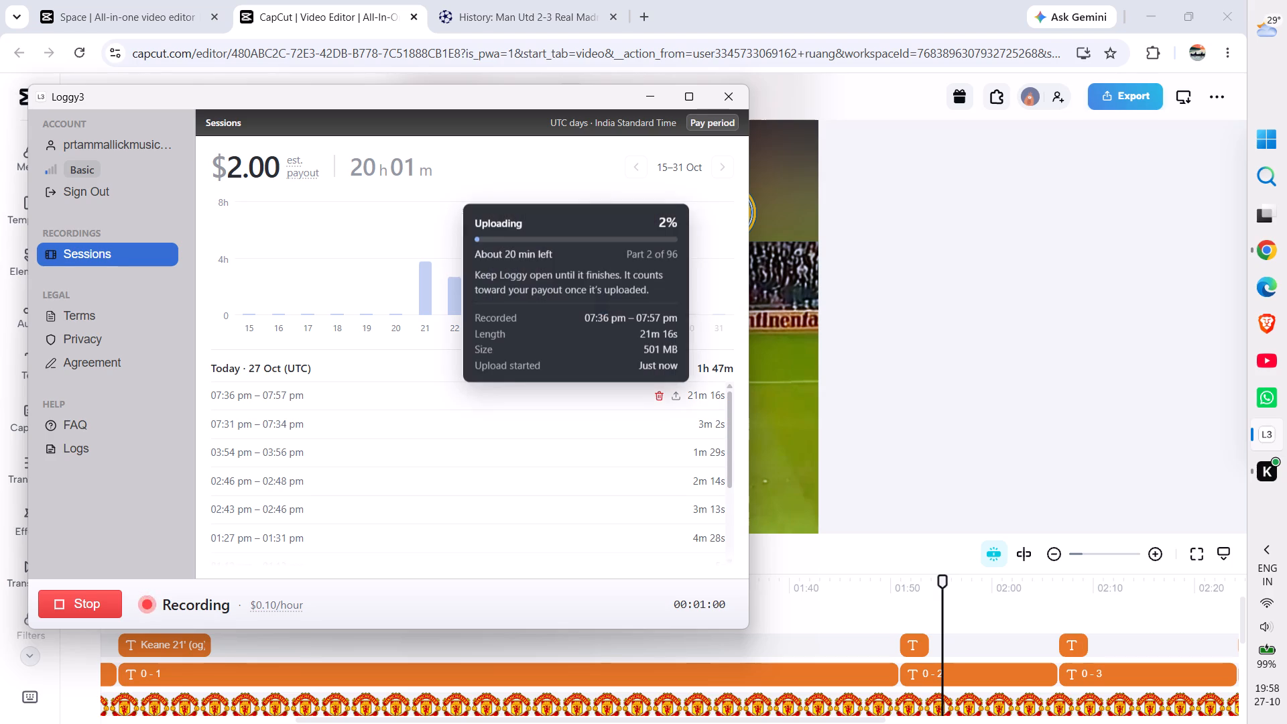
Back in the CapCut project, find the scene change after the second goal and extend the end of the "R. González 50'" caption clip to 01:56:28.
left_click(1005, 339)
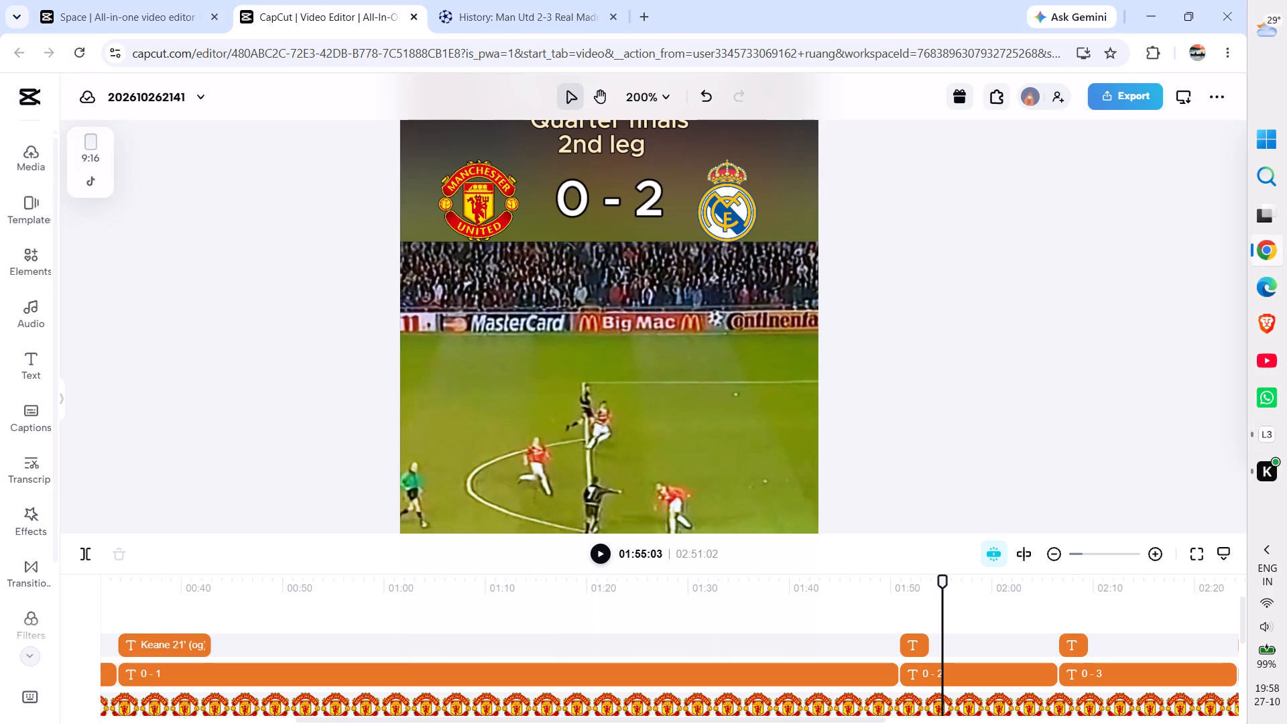
key("space")
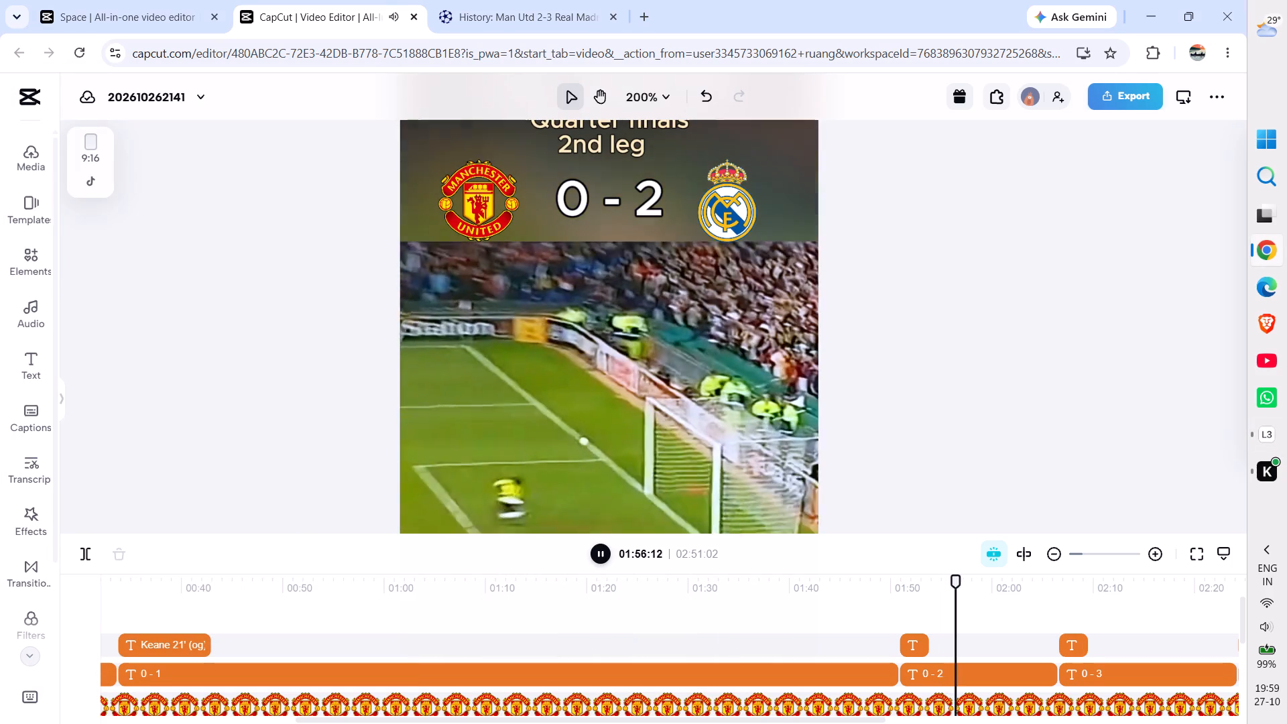
key("space")
key("space")
key("space")
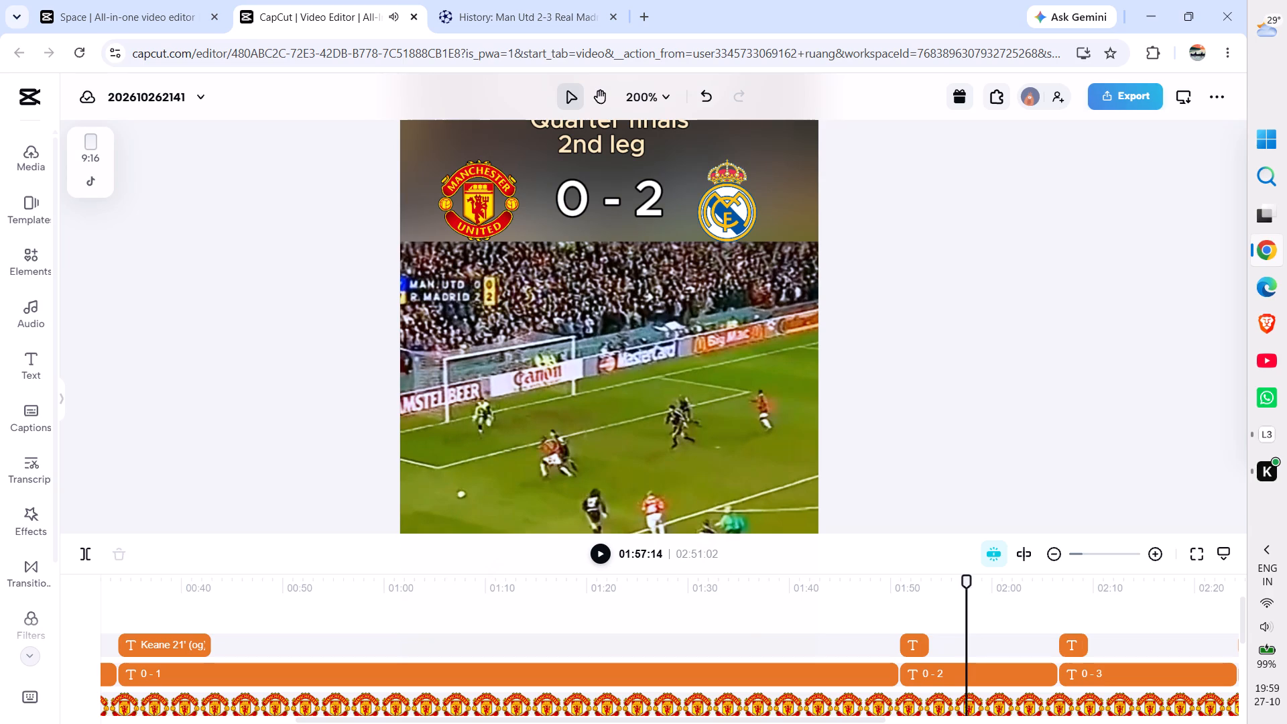
left_click_drag(969, 585, 961, 585)
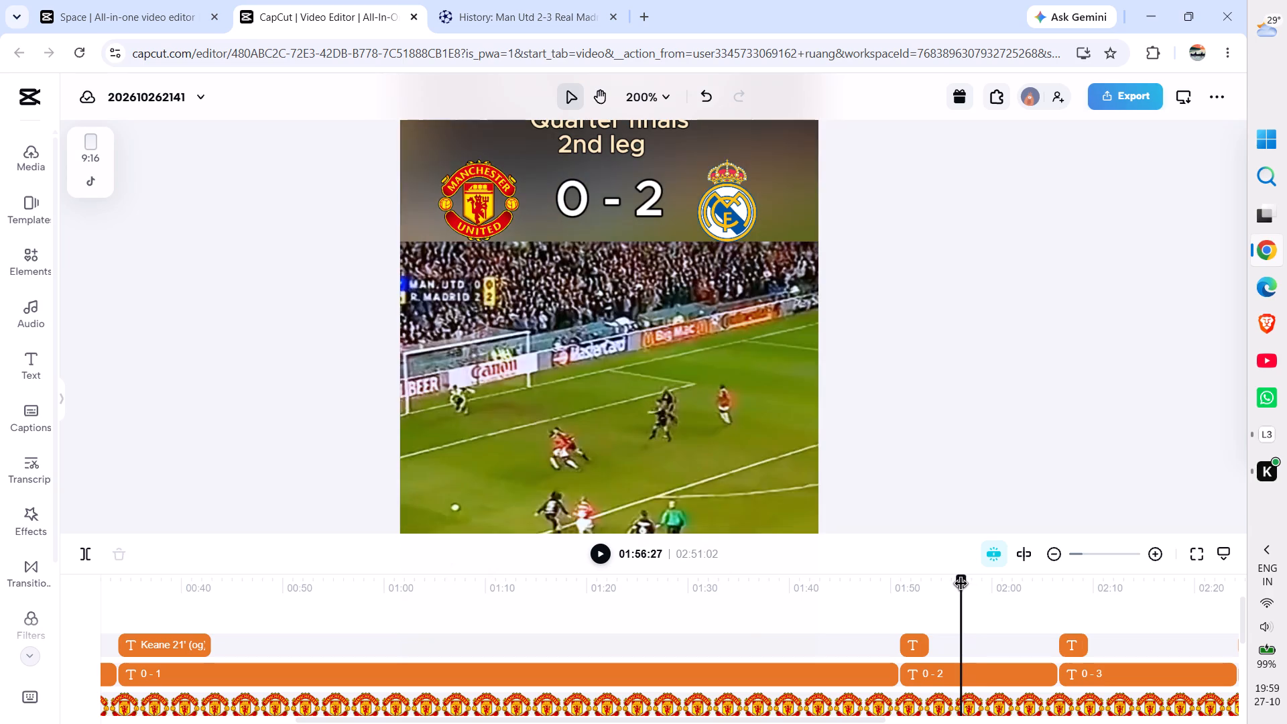
left_click_drag(961, 585, 961, 585)
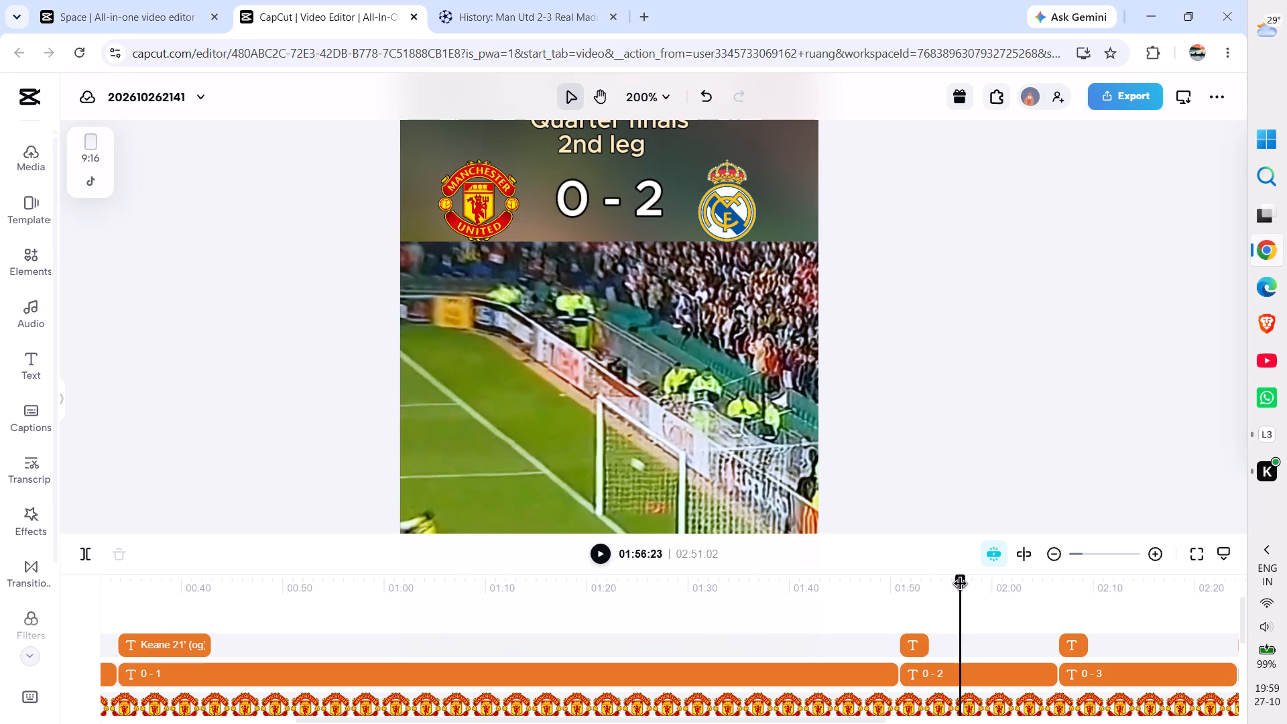
left_click_drag(961, 585, 961, 585)
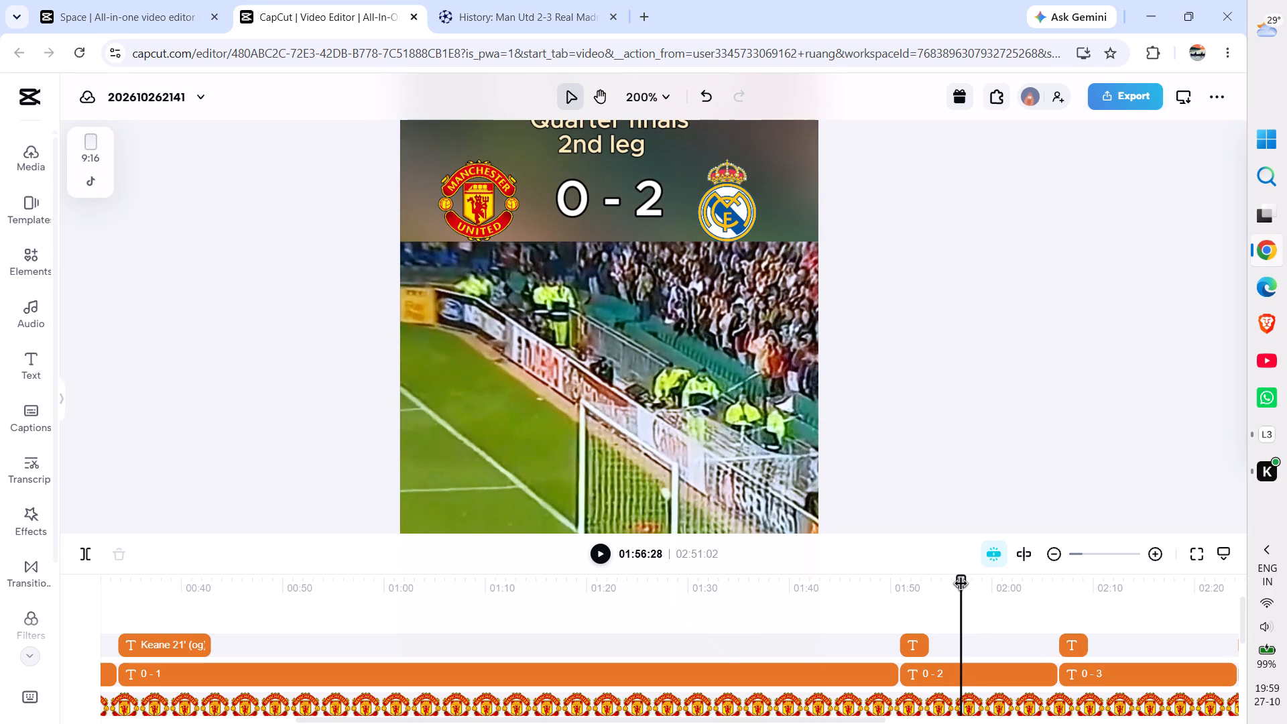
left_click(918, 643)
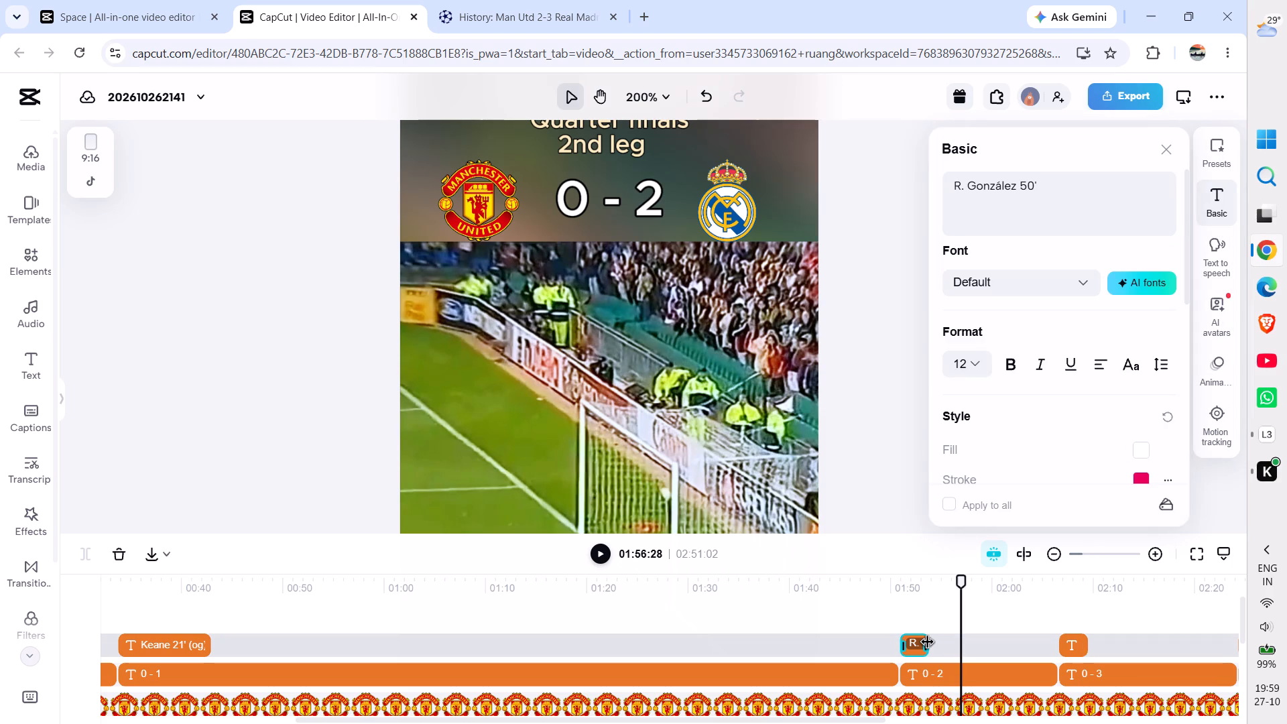
left_click_drag(928, 644, 959, 650)
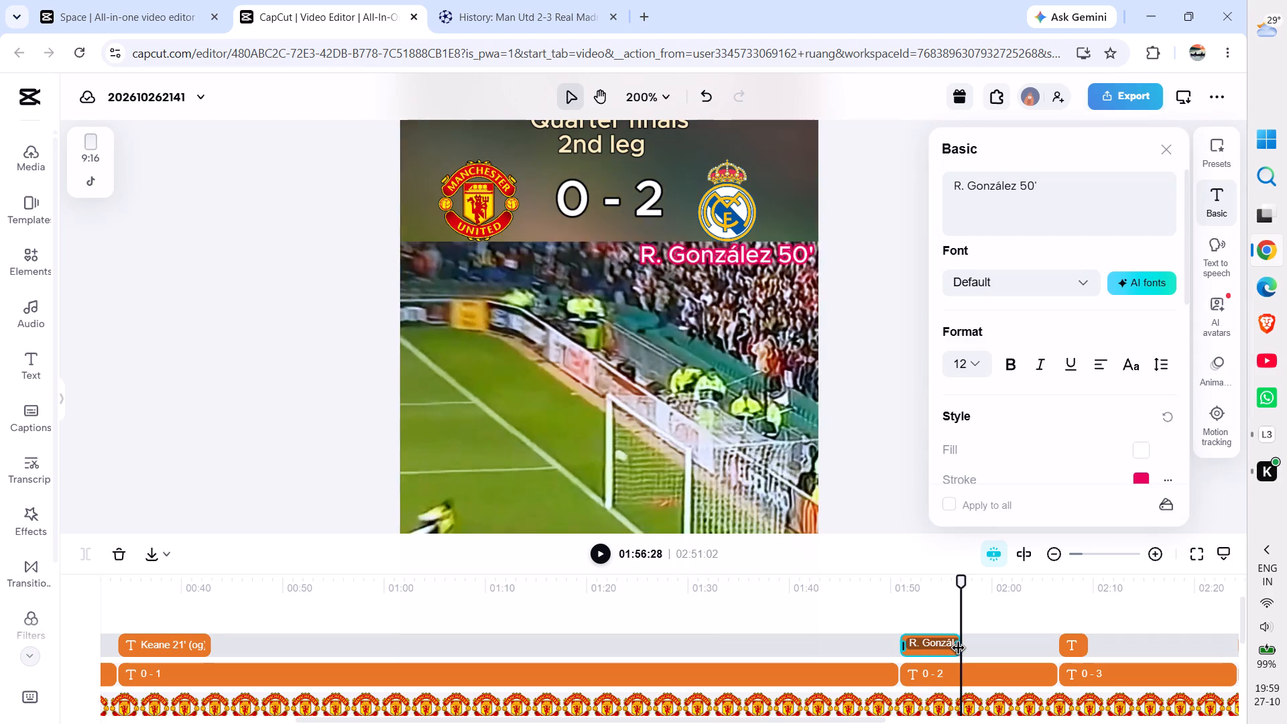
Play through the third goal and extend the end of the "R. González 52'" caption clip to 02:13:05, playing past its end to check.
key("space")
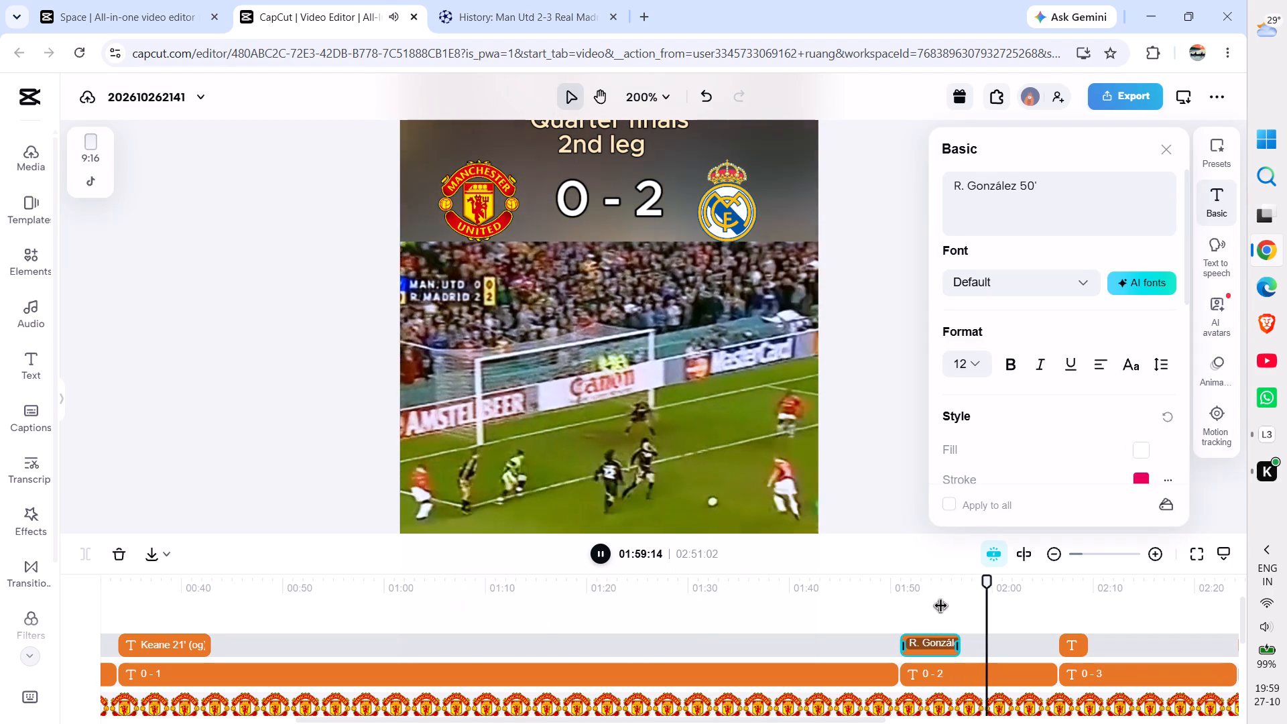
left_click(881, 394)
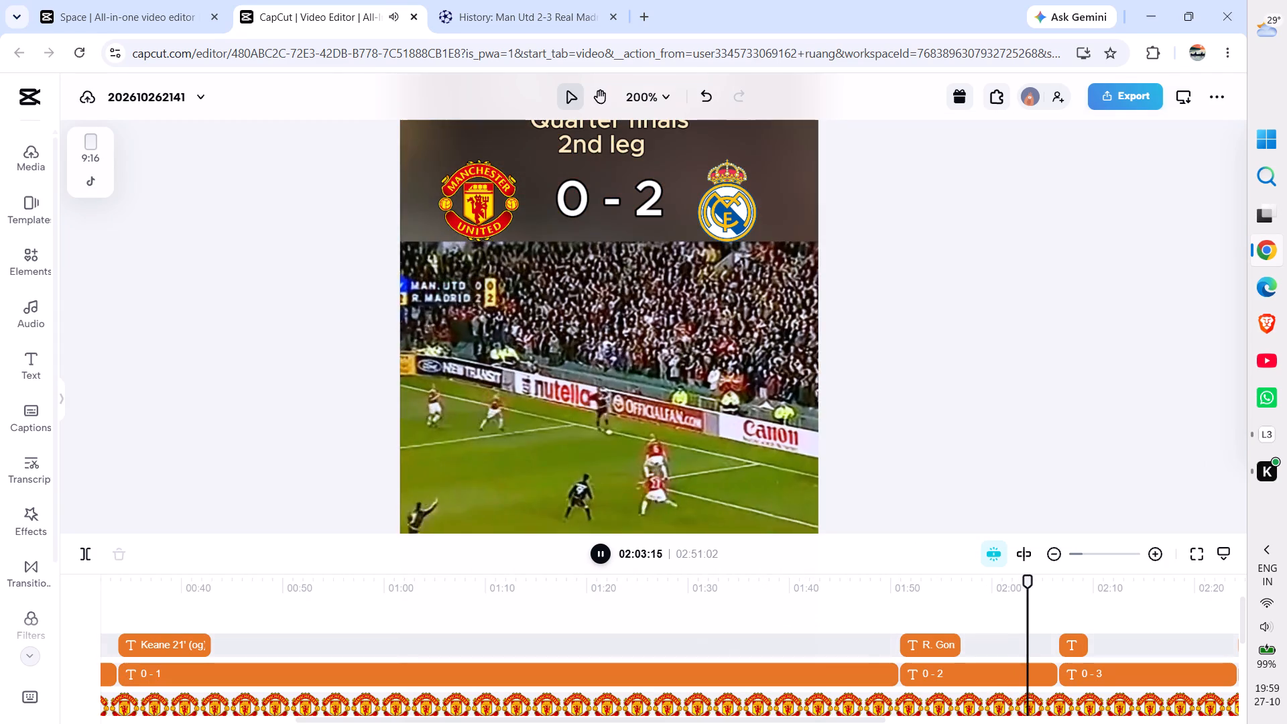
scroll(788, 628, "left", 5)
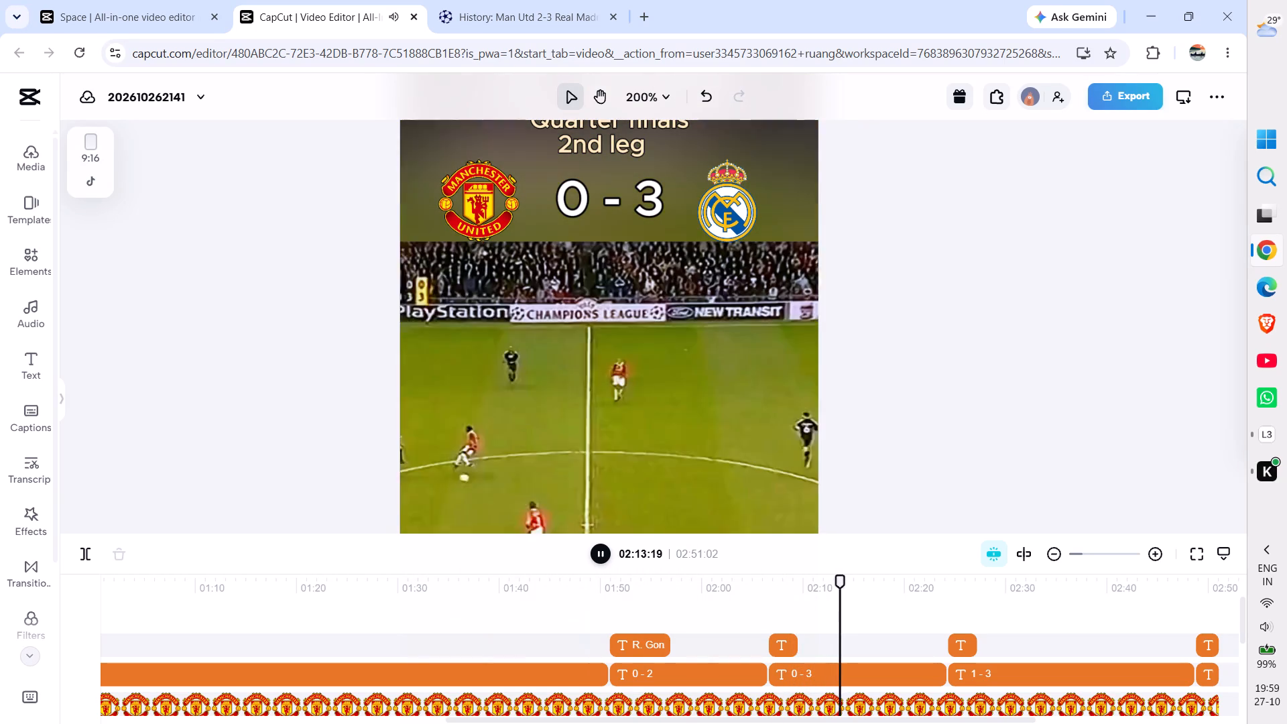
key("space")
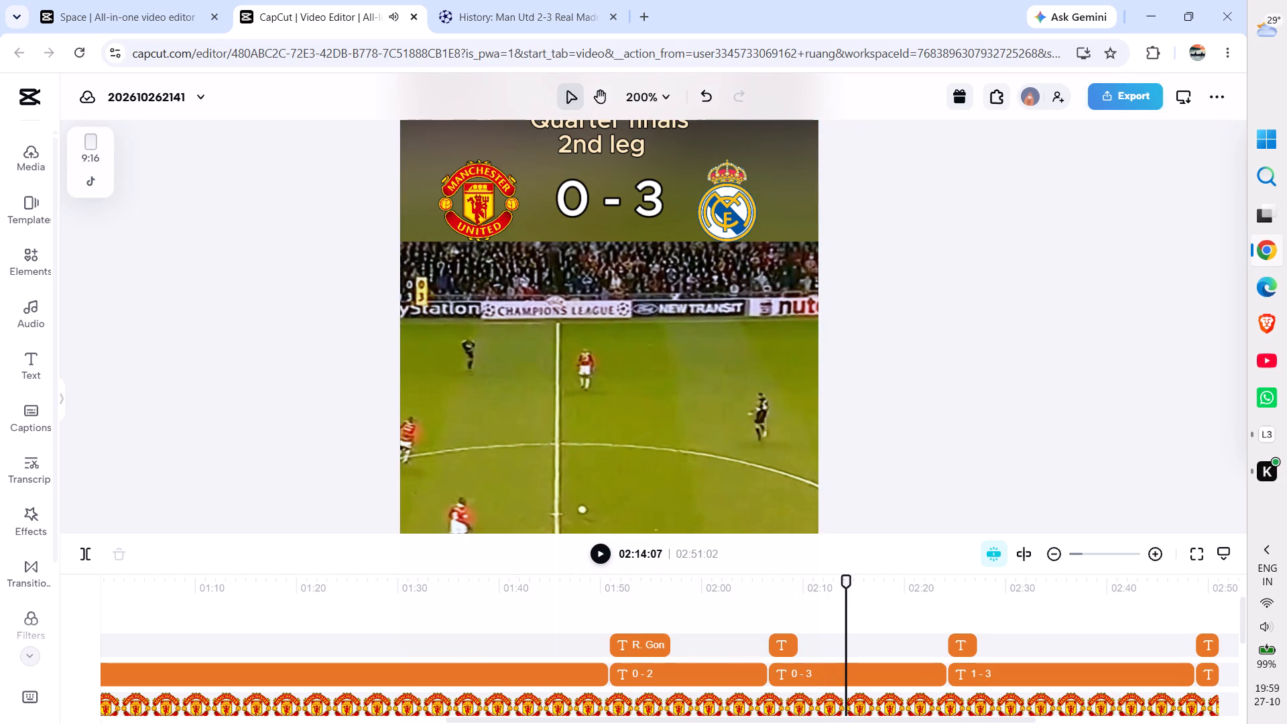
left_click(845, 579)
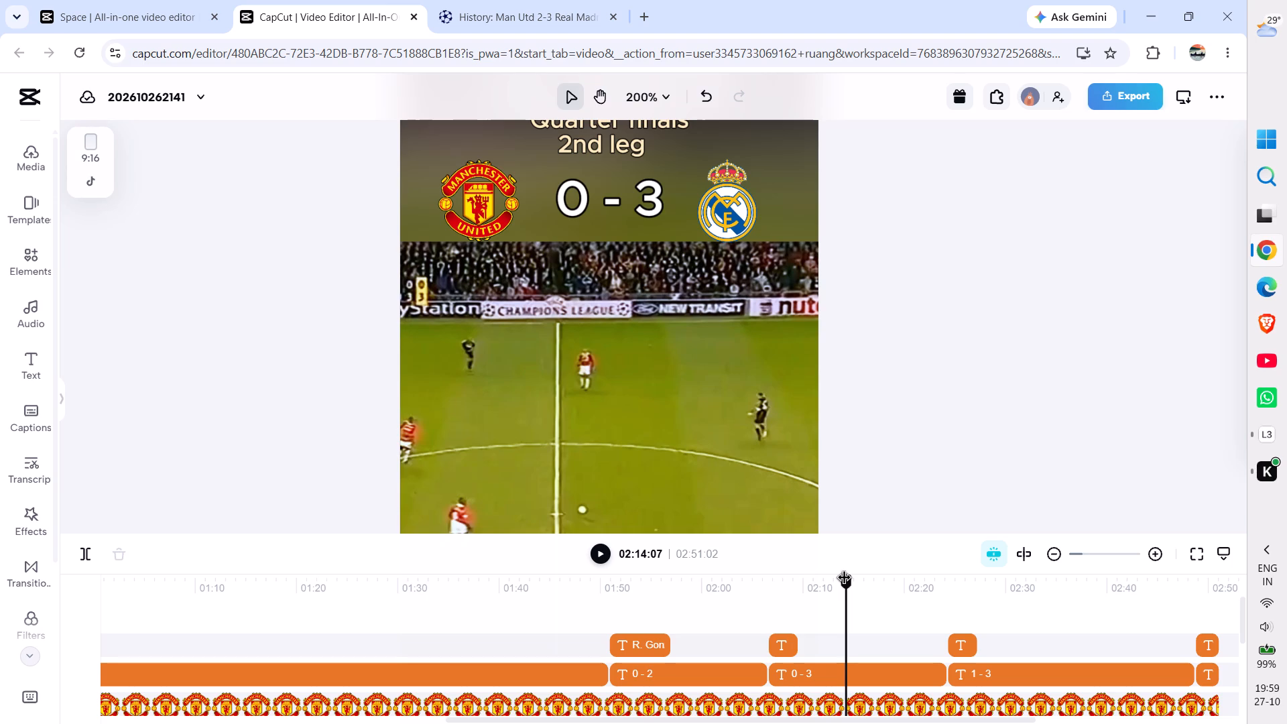
left_click(840, 579)
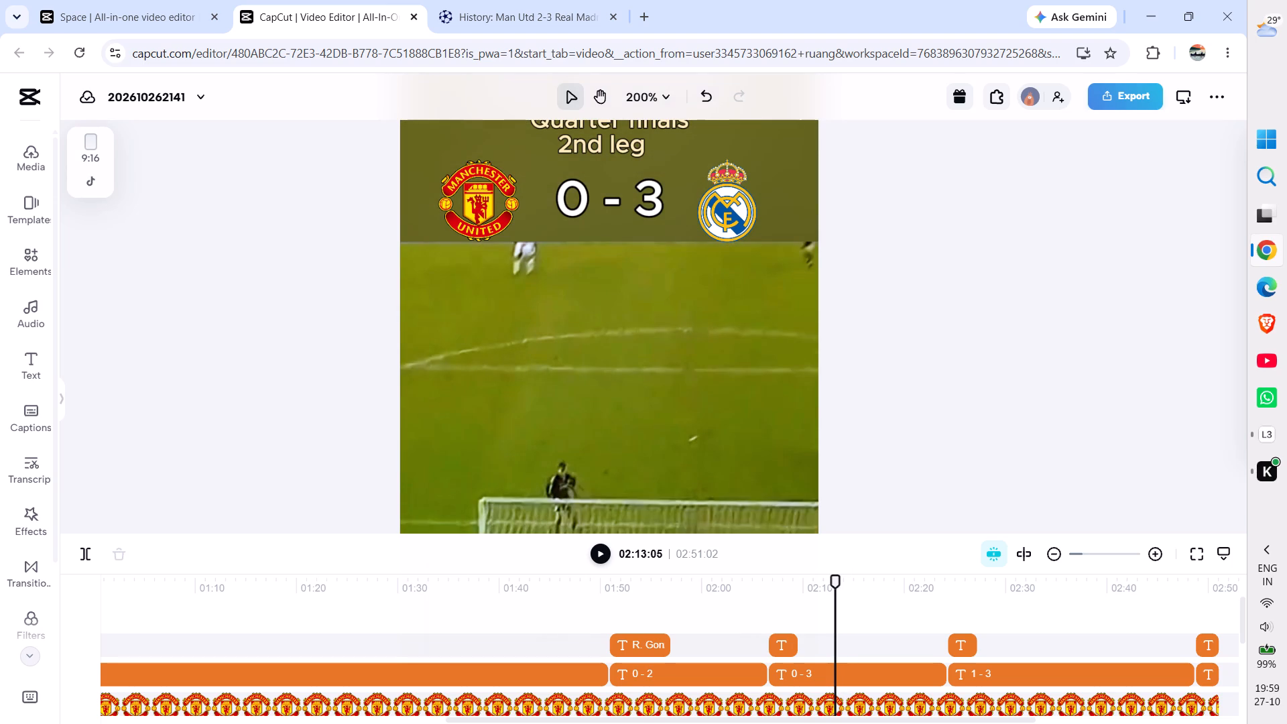
left_click(782, 640)
left_click_drag(796, 643, 834, 643)
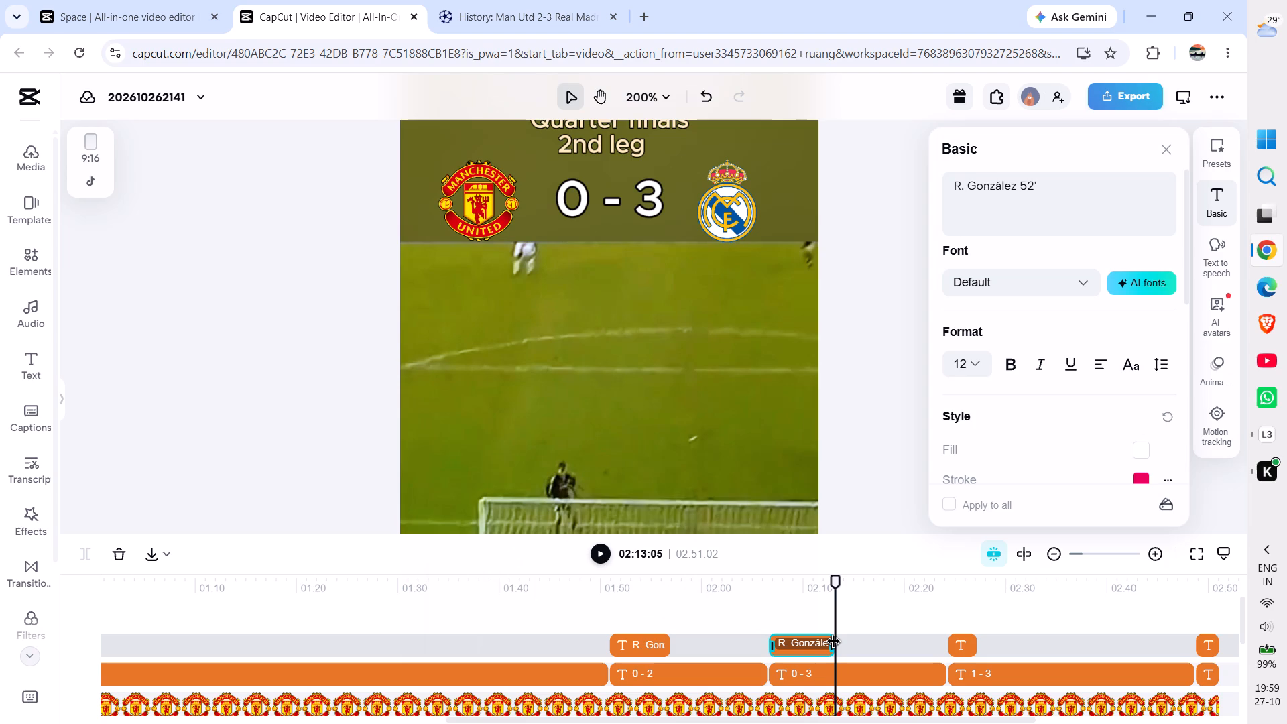
key("space")
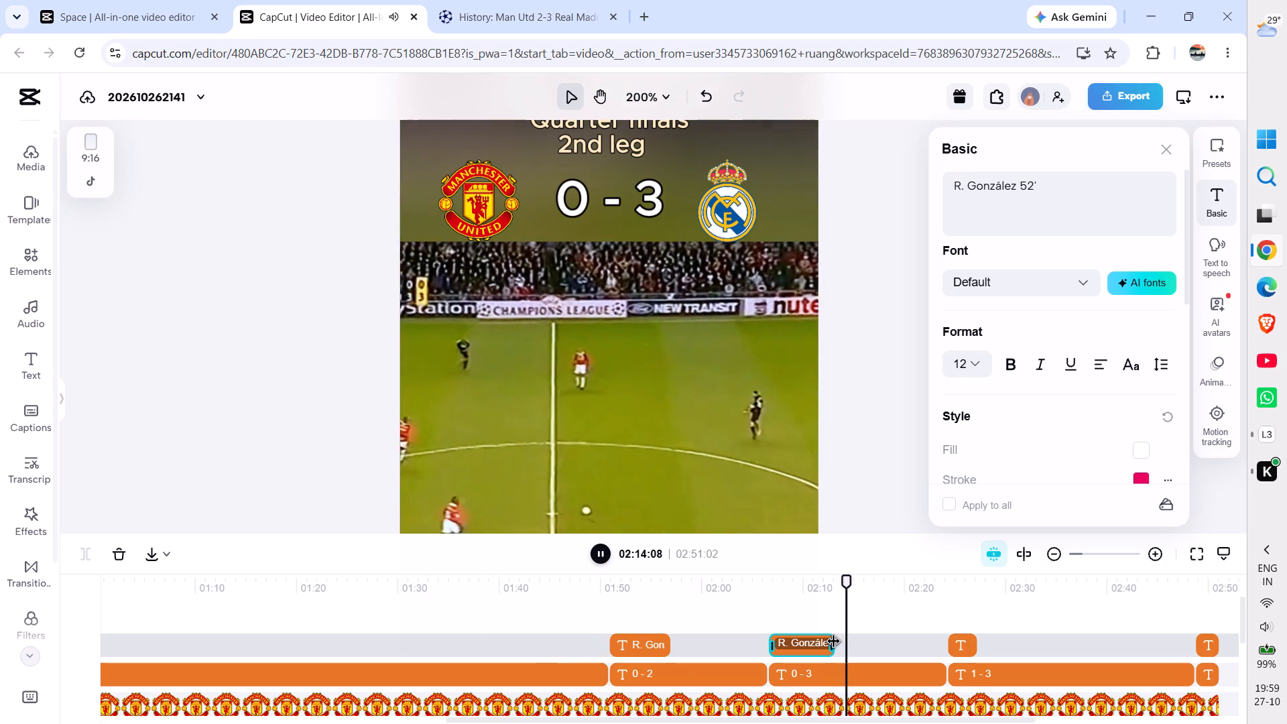
key("space")
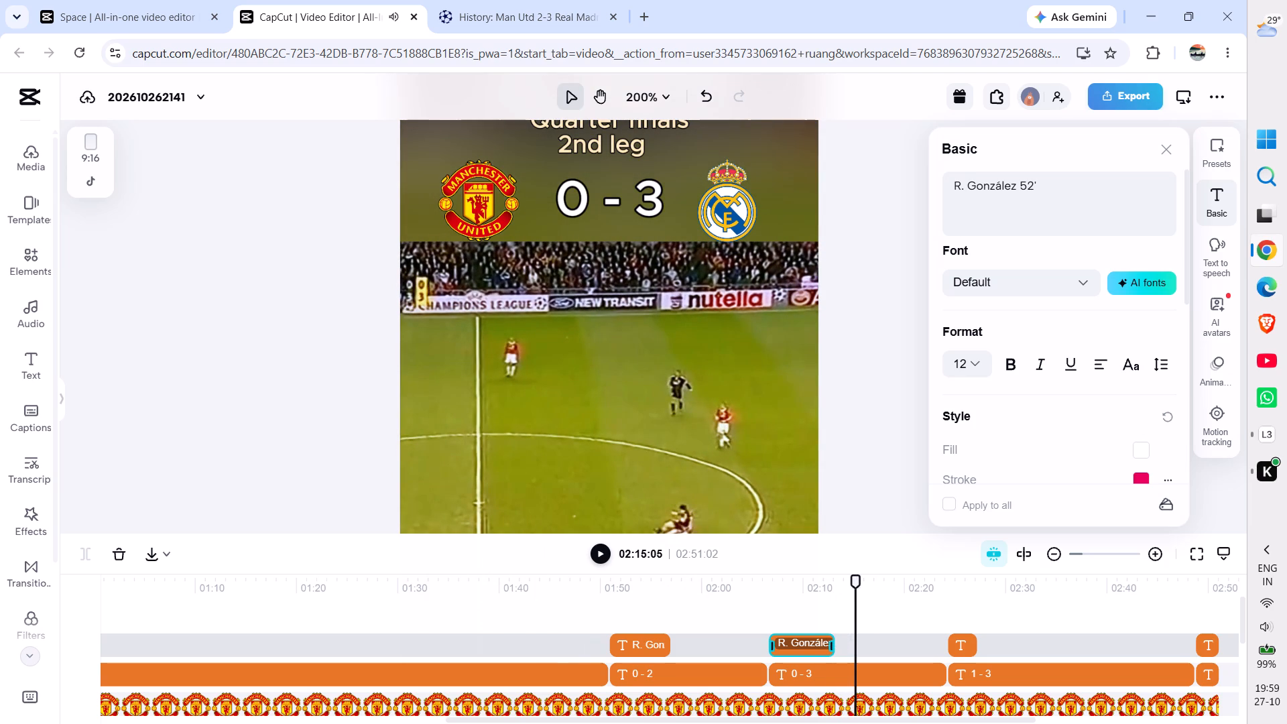
Play the footage from the start of the 1 - 3 score and extend the end of the "D. Beckham 64'" caption clip to 02:30:29.
left_click_drag(855, 584, 938, 591)
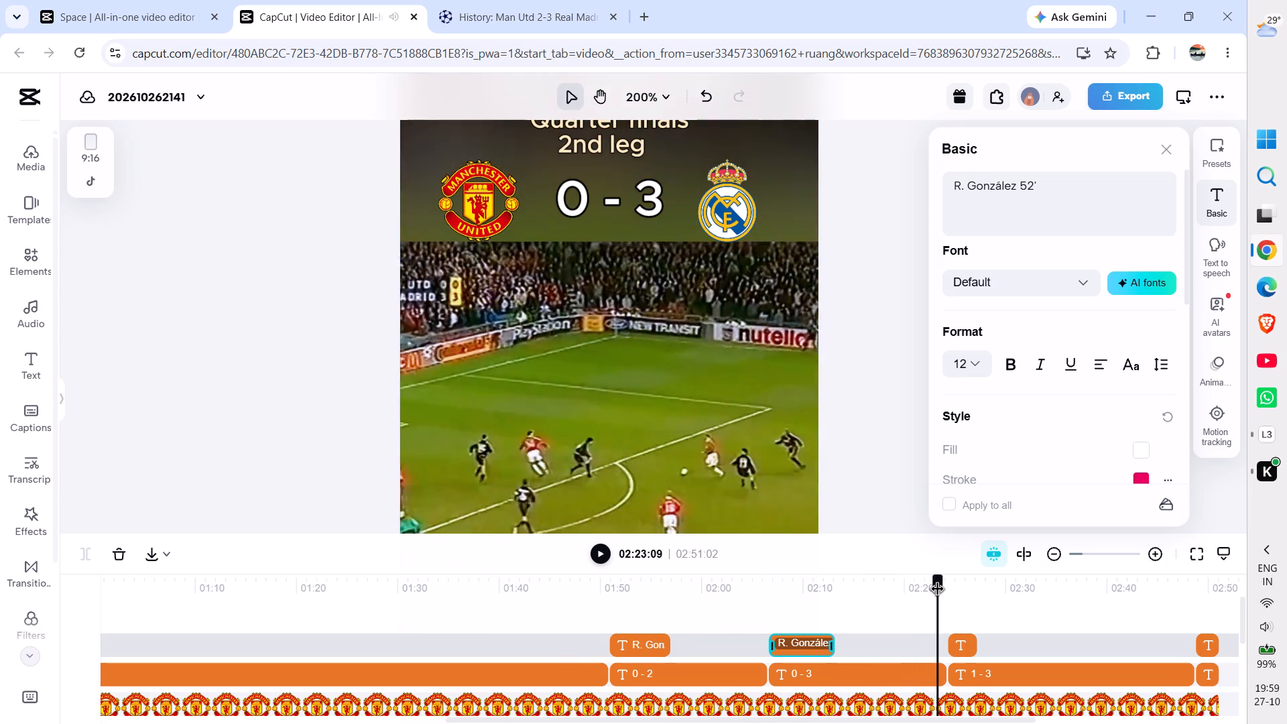
left_click_drag(938, 591, 948, 591)
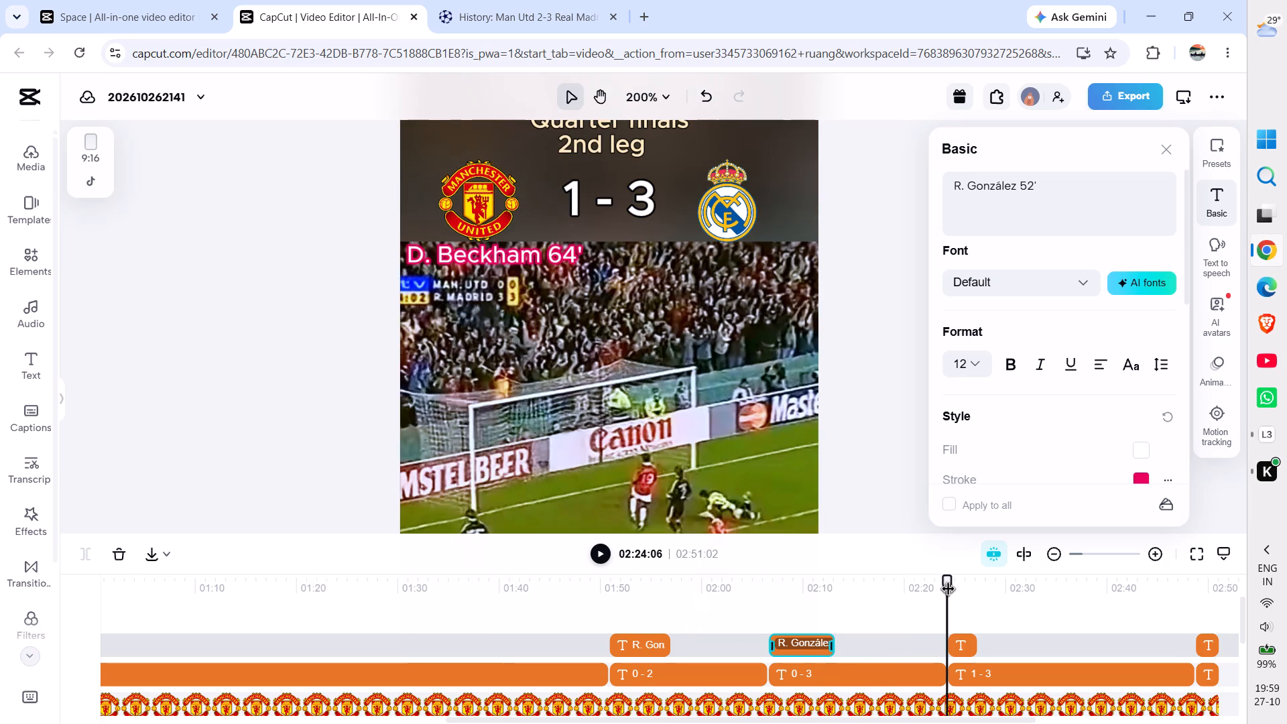
key("space")
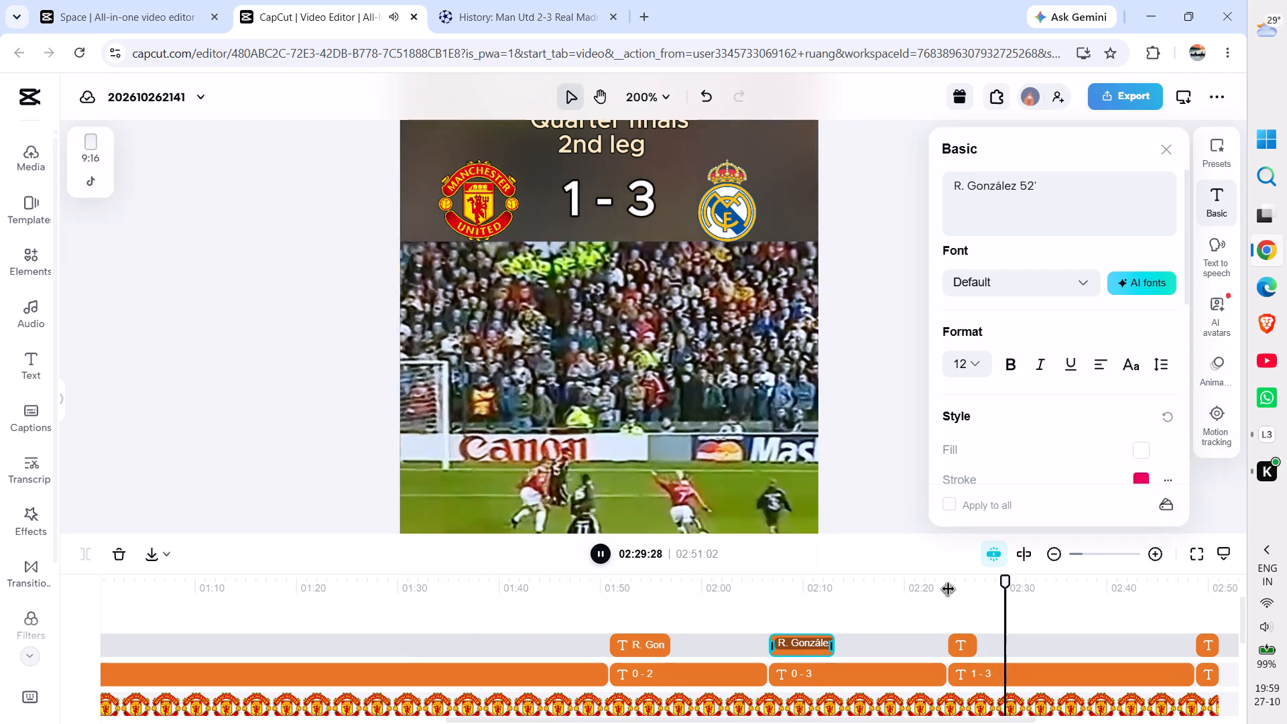
key("space")
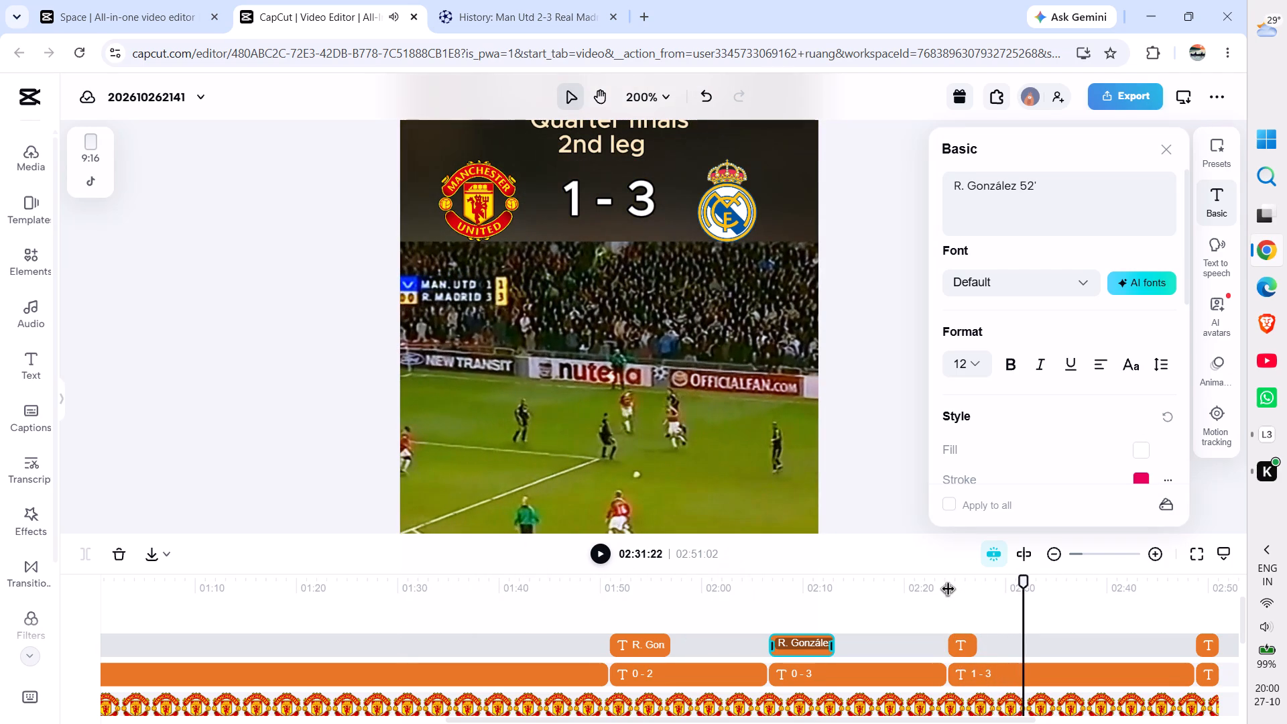
left_click(1022, 579)
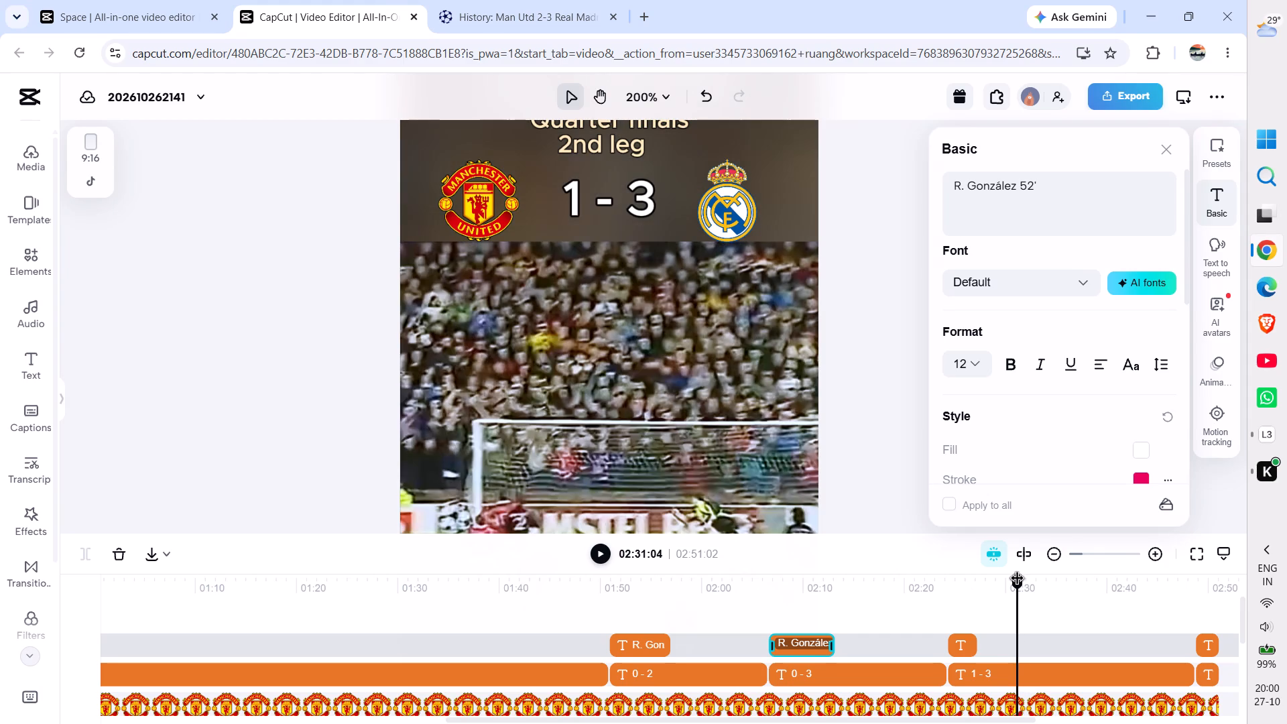
left_click(1018, 581)
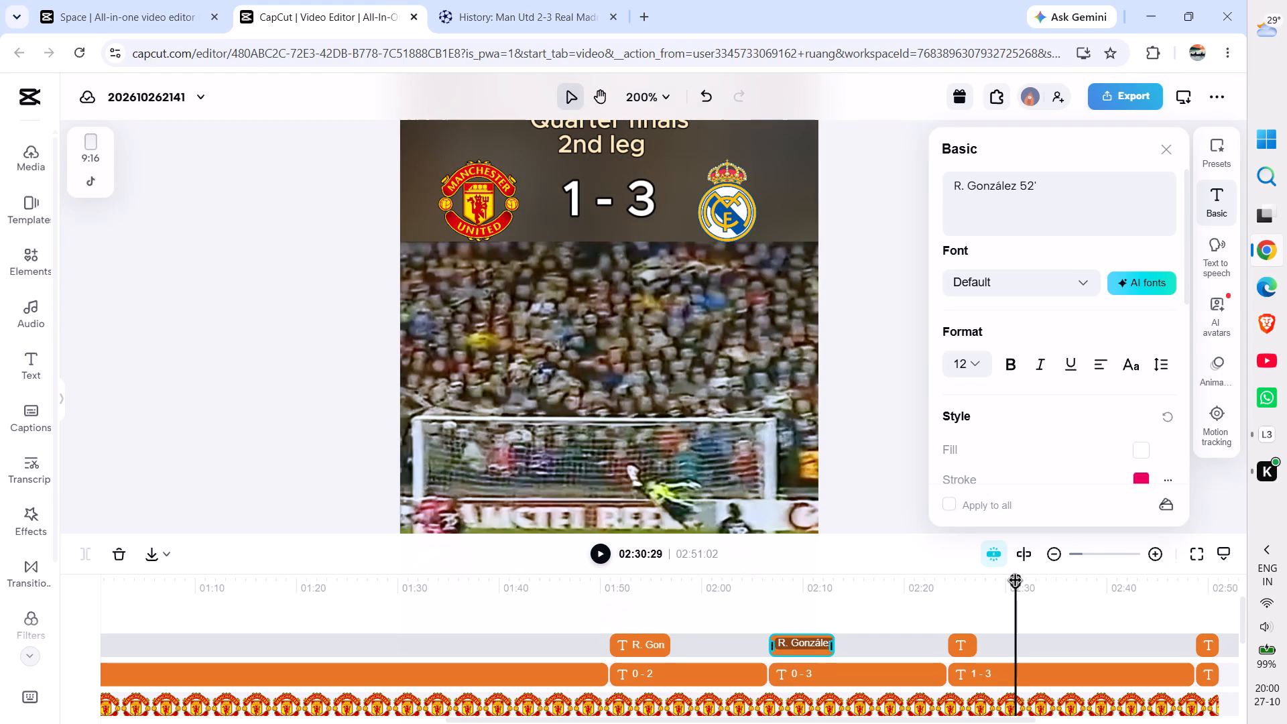
left_click(962, 644)
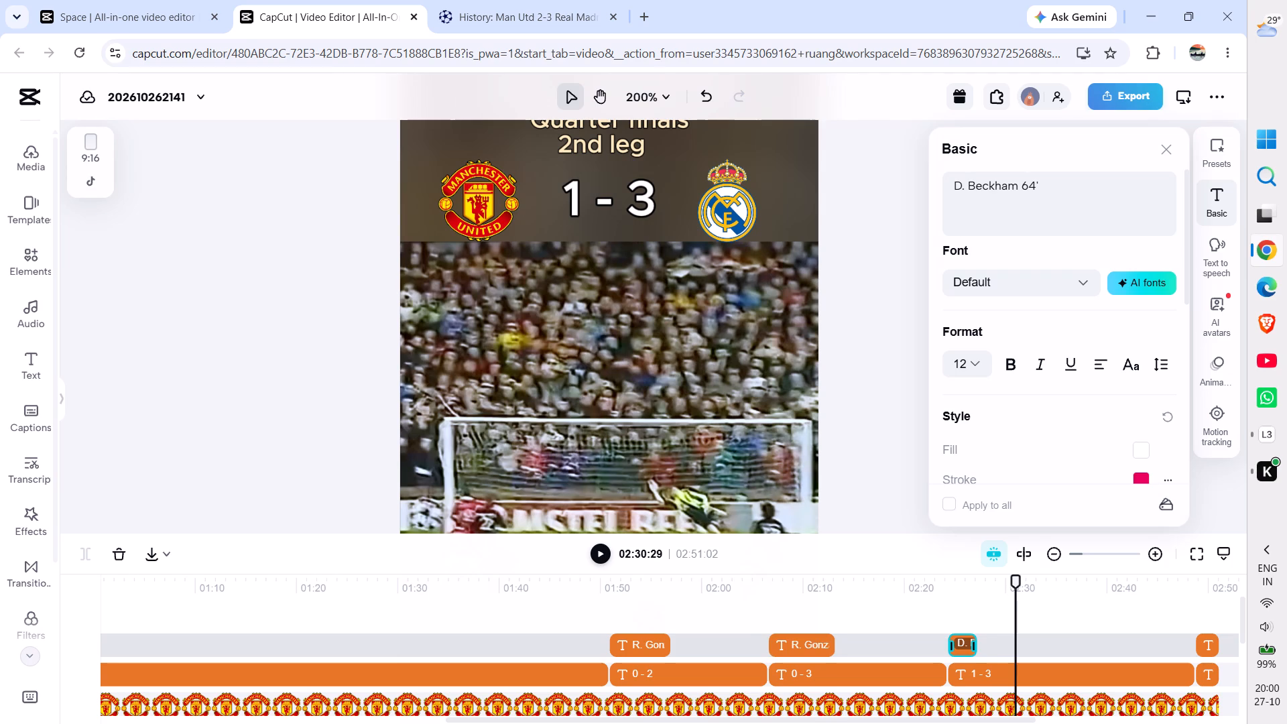
left_click_drag(975, 642, 1007, 647)
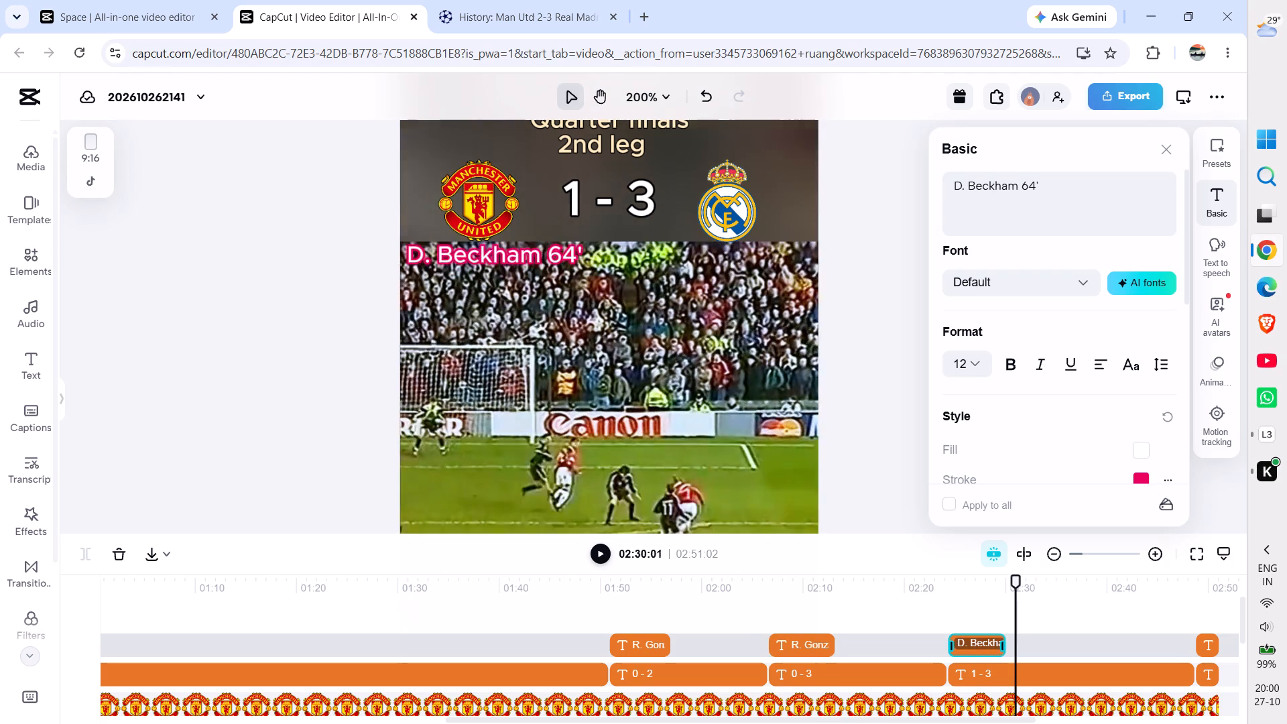
left_click_drag(1007, 647, 1013, 648)
Play the rest of the video through the "Scholes 88' (p)" caption to its end, with the whole frame fitted in view.
key("space")
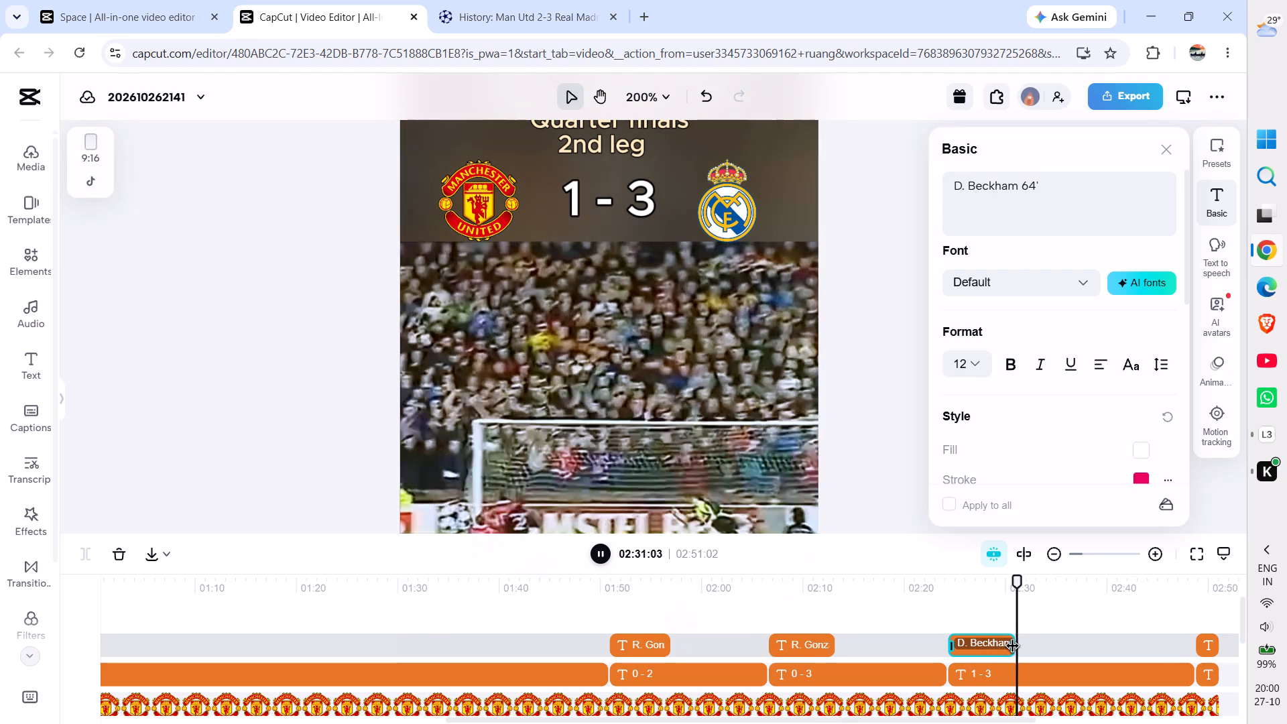
scroll(1083, 642, "left", 3)
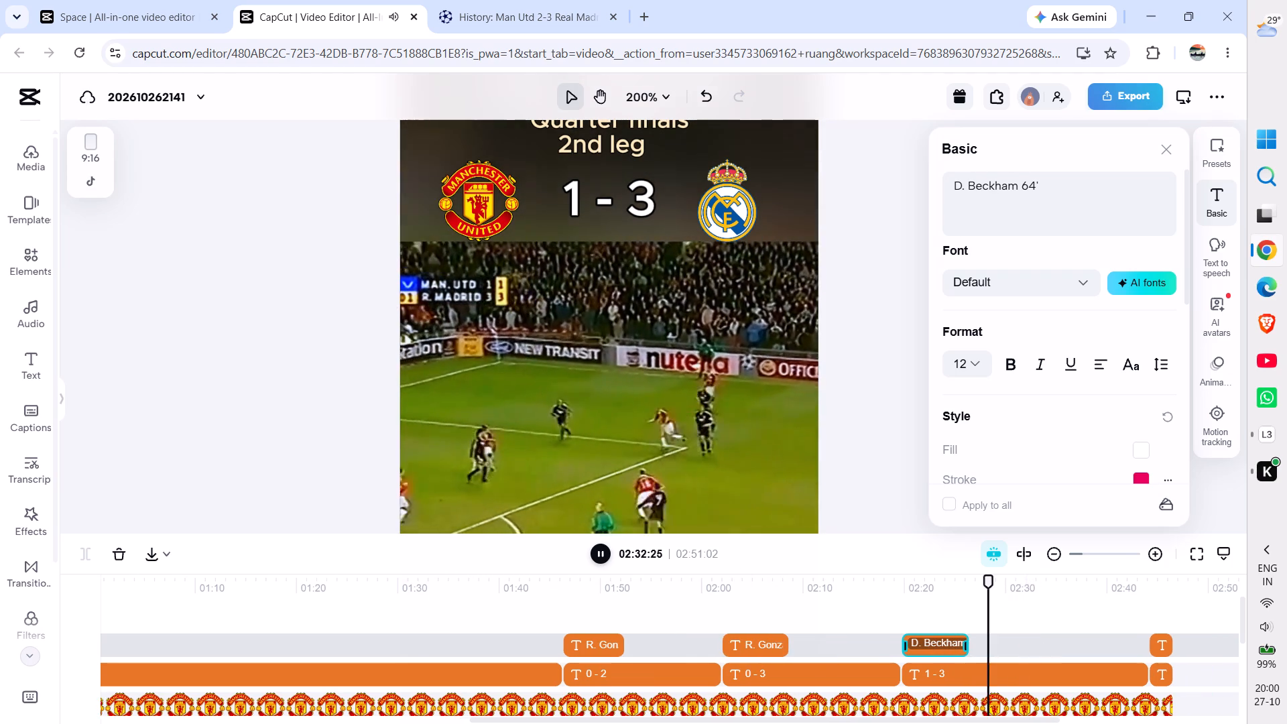
scroll(1083, 642, "left", 1)
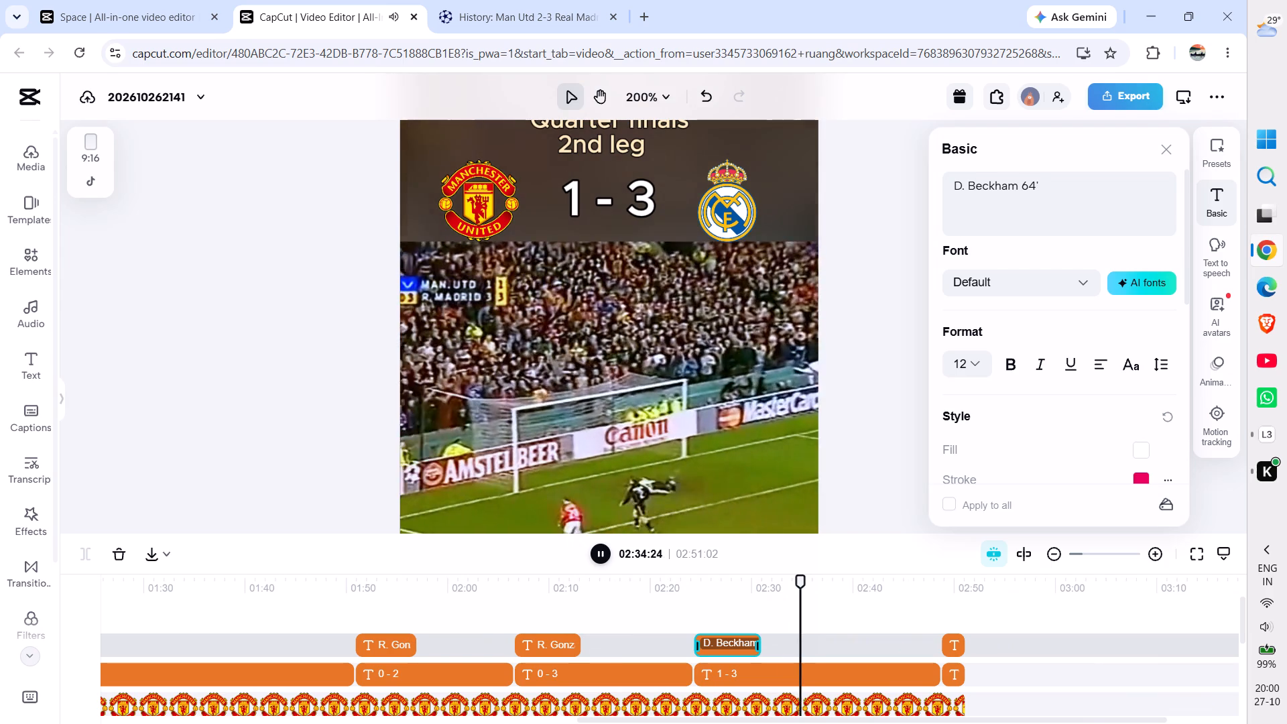
left_click(862, 364)
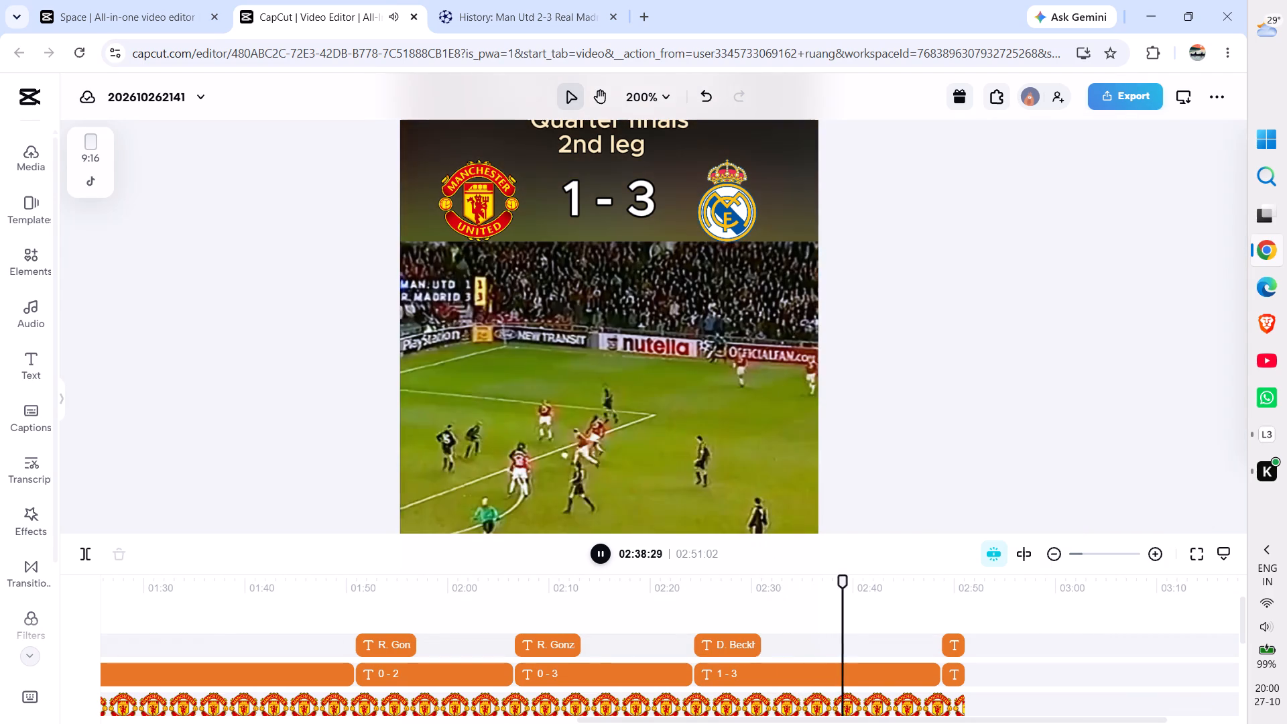
key("shift+f")
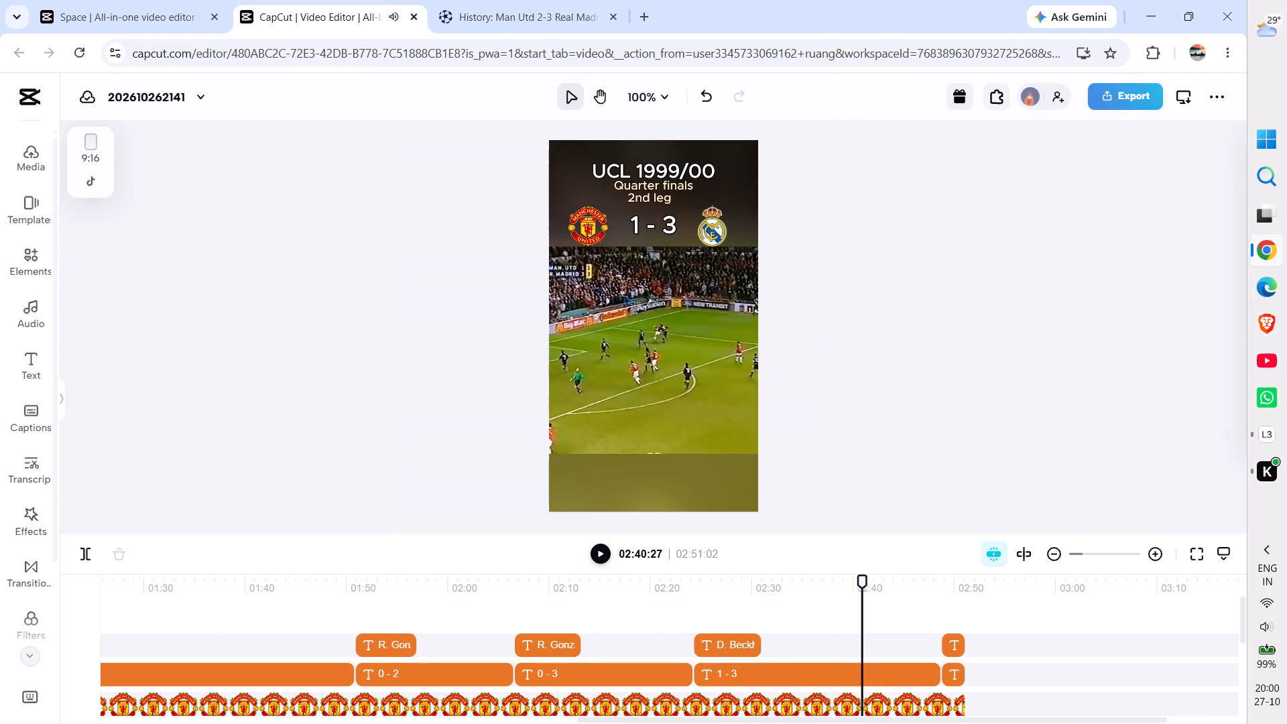
key("space")
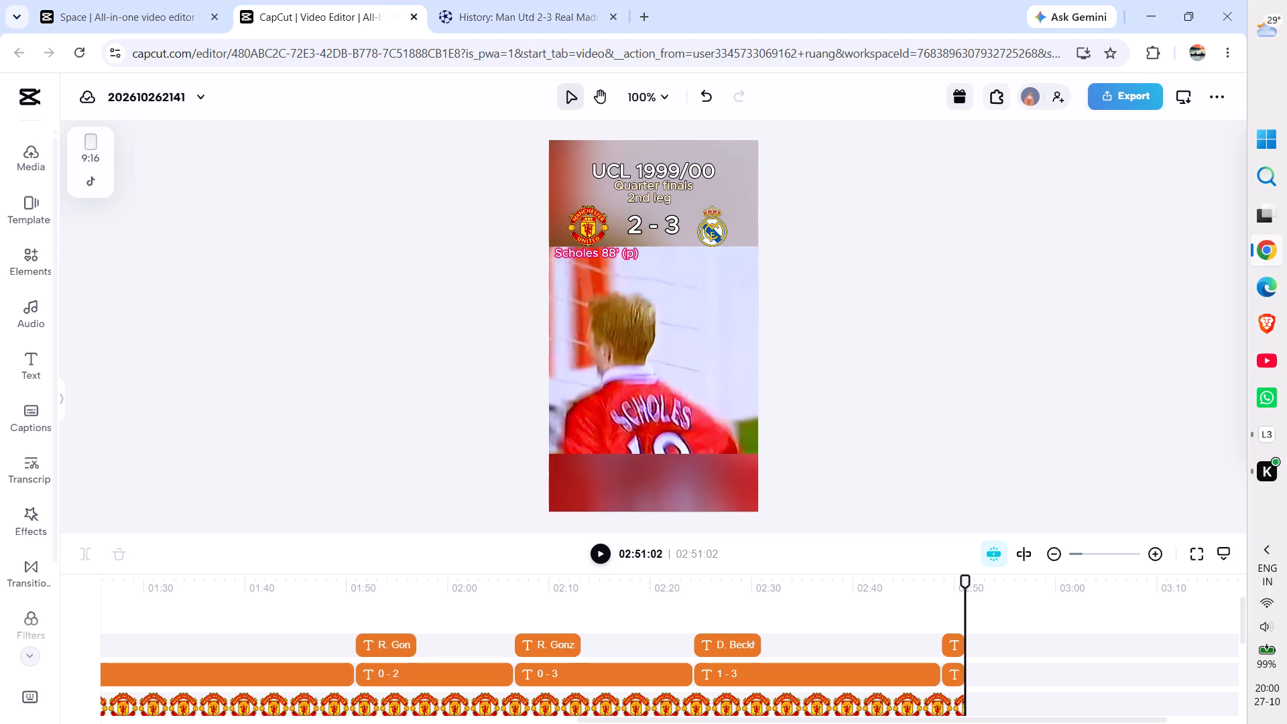
Export the video as a download named "man u vs rma 1999/00", keeping the other export settings as they are.
left_click(1125, 101)
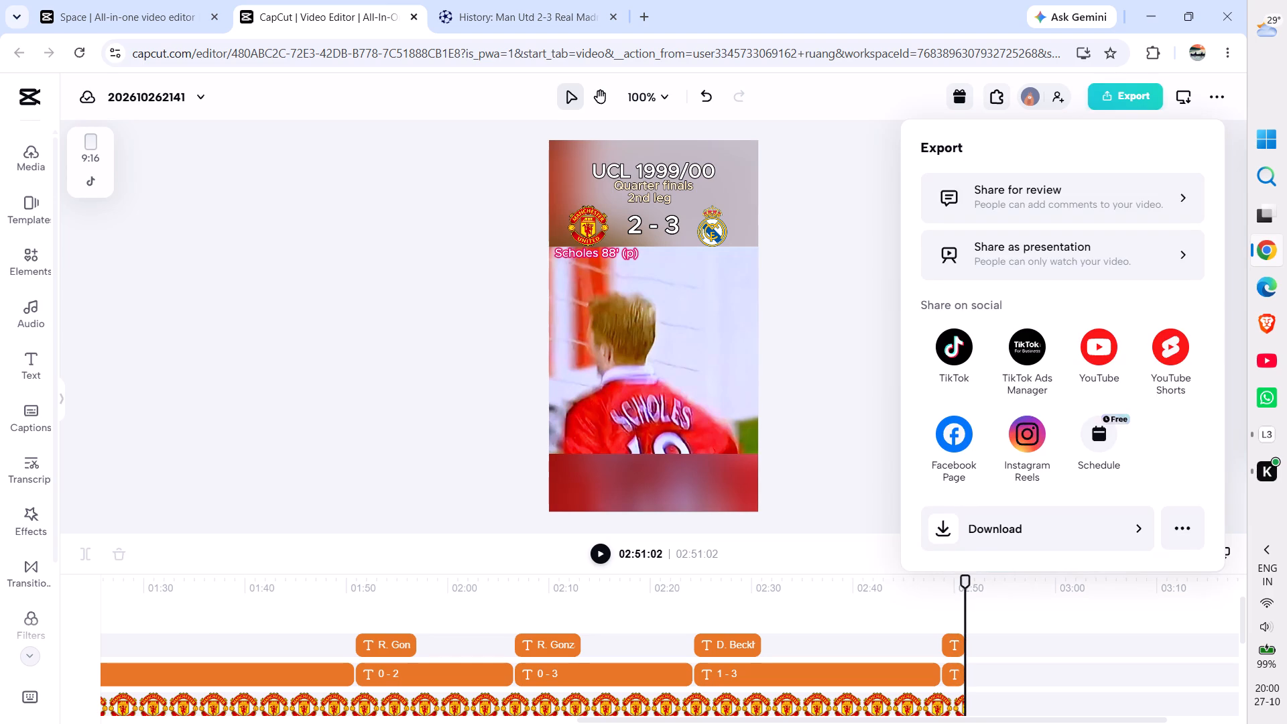
left_click(1002, 537)
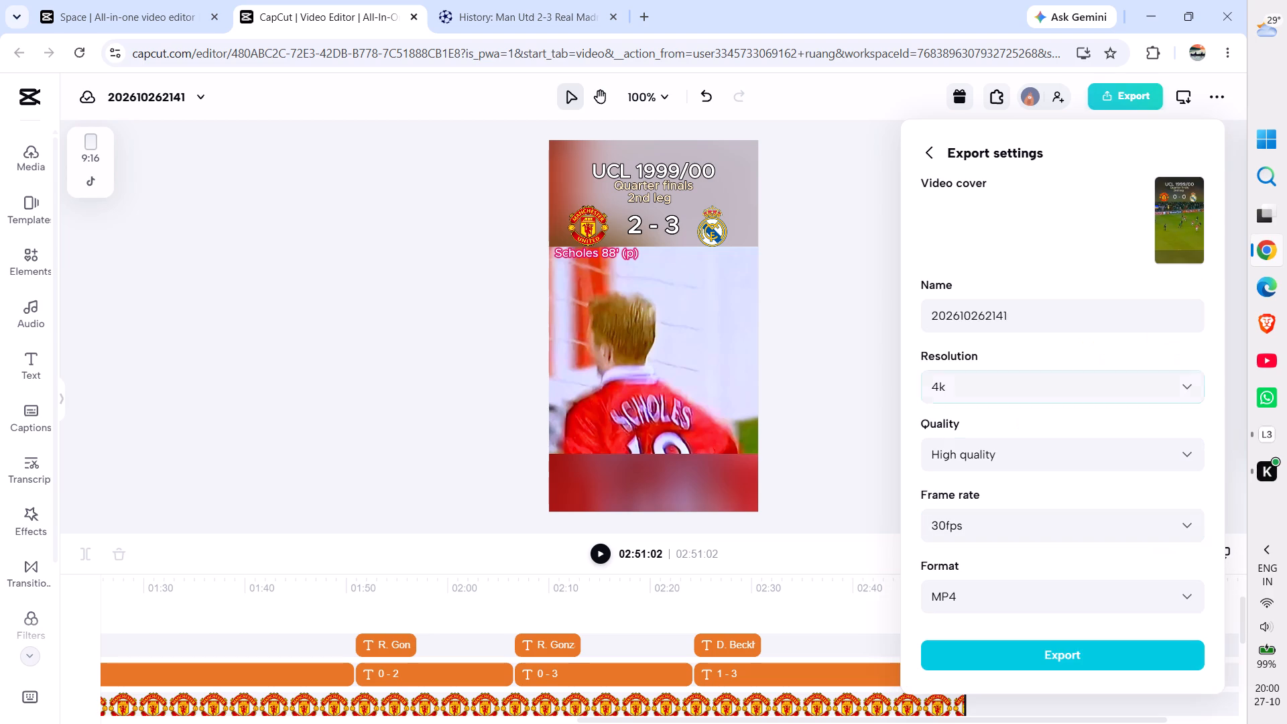
left_click(1018, 312)
key("BackSpace")
key("BackSpace")
key("BackSpace")
key("BackSpace")
key("BackSpace")
key("BackSpace")
key("BackSpace")
key("BackSpace")
key("BackSpace")
key("BackSpace")
key("BackSpace")
key("BackSpace")
key("BackSpace")
key("BackSpace")
key("BackSpace")
key("BackSpace")
key("BackSpace")
key("BackSpace")
key("BackSpace")
key("BackSpace")
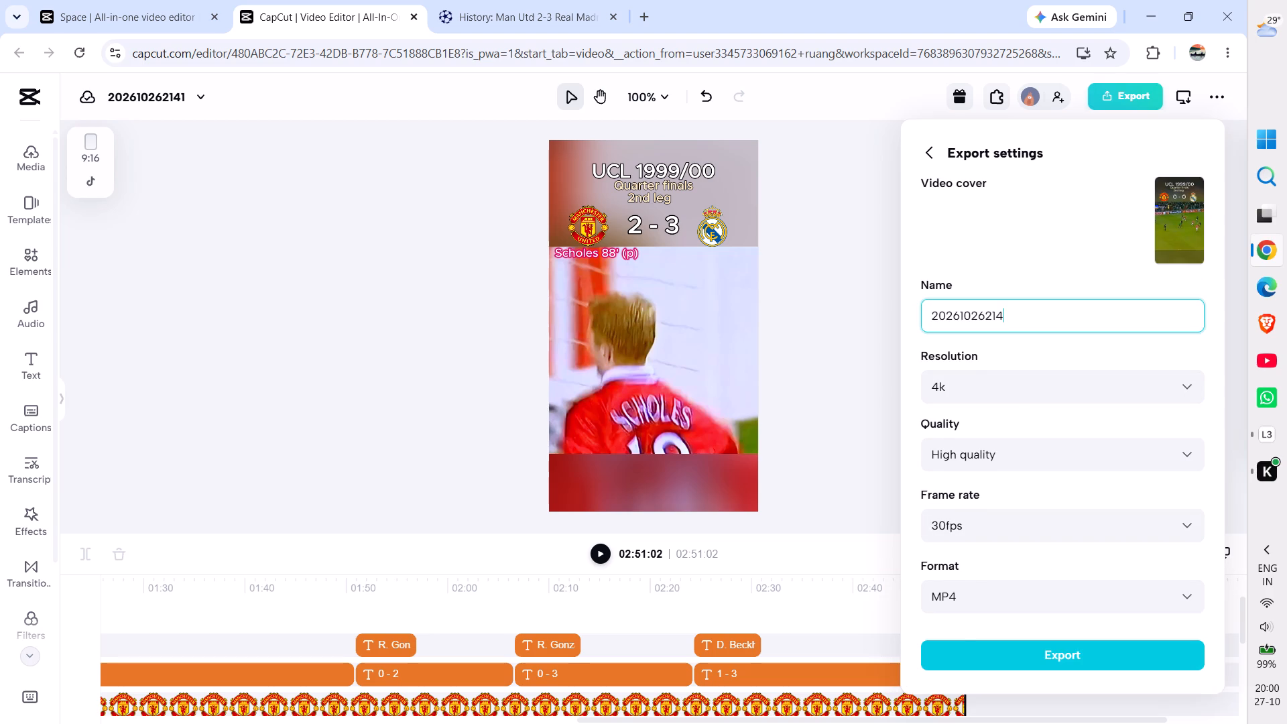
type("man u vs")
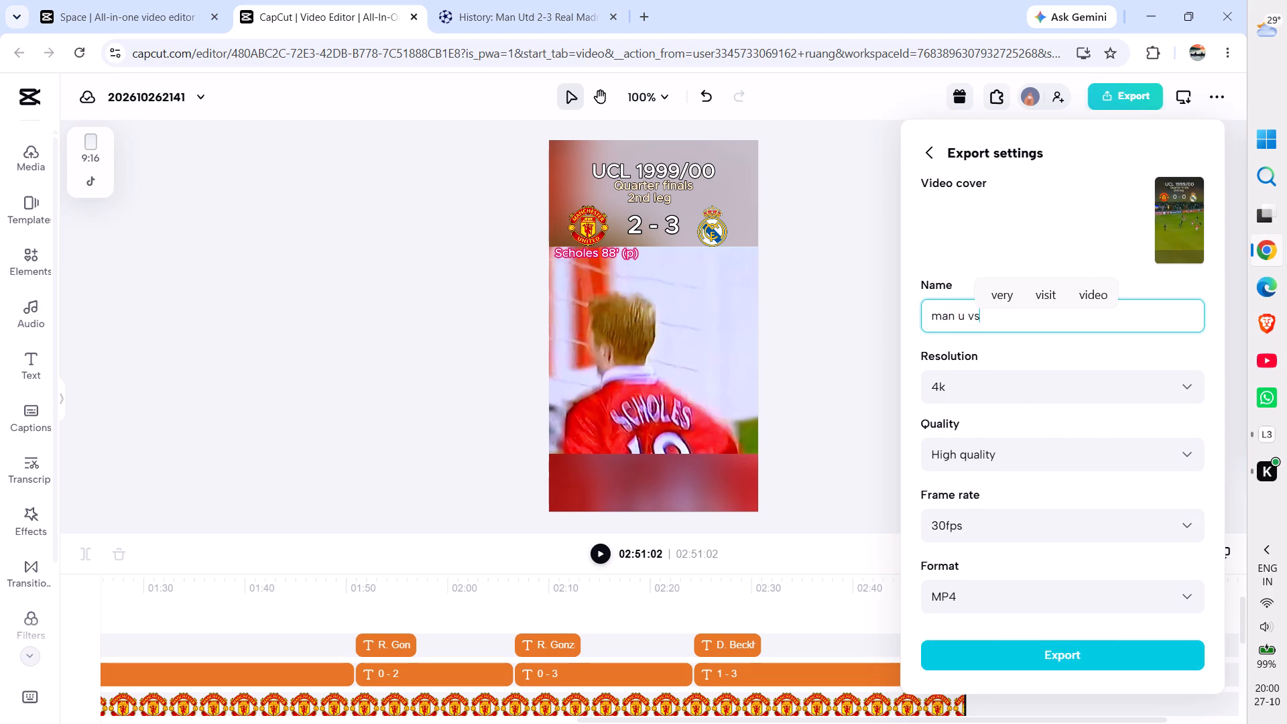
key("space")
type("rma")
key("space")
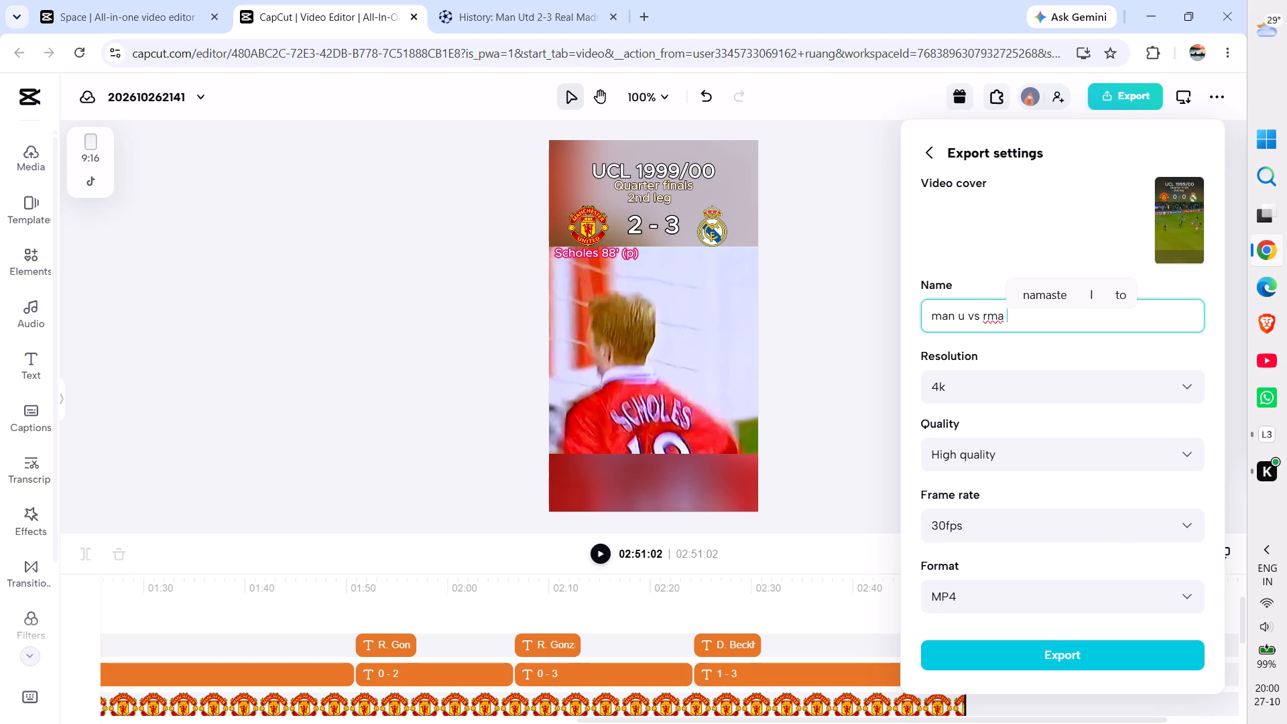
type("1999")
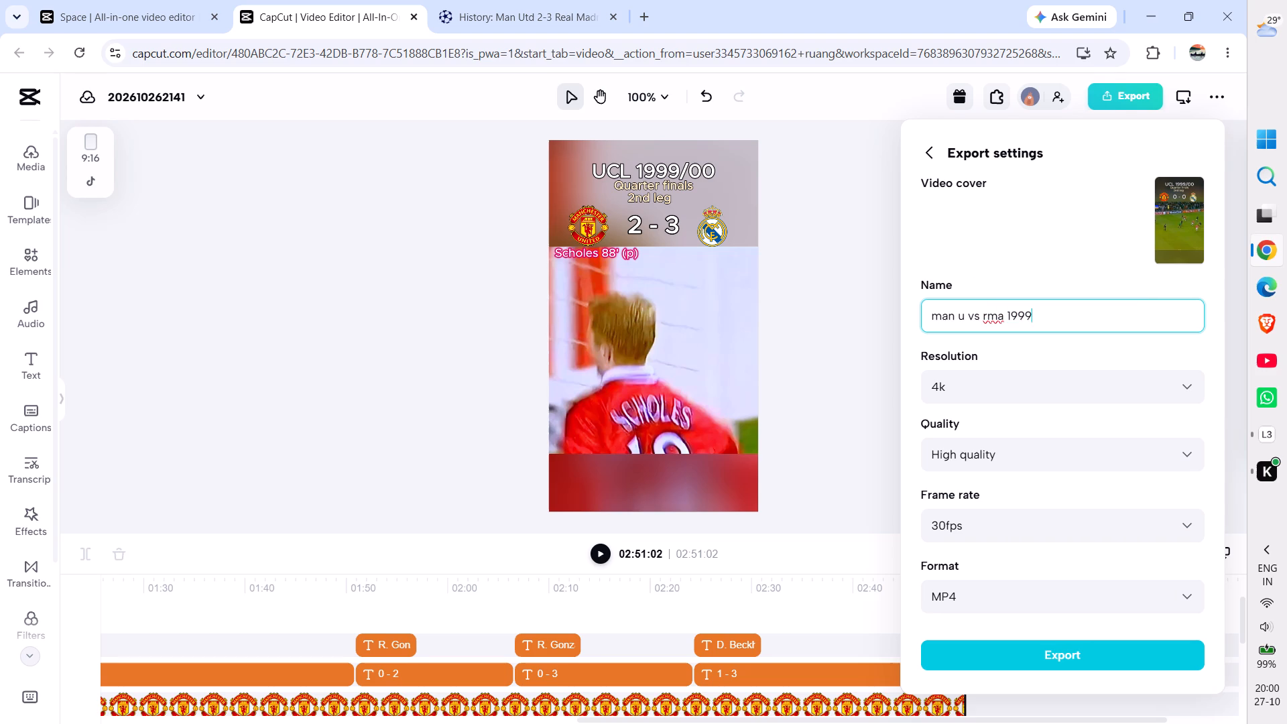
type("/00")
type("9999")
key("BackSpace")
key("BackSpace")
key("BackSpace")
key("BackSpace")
left_click(1011, 646)
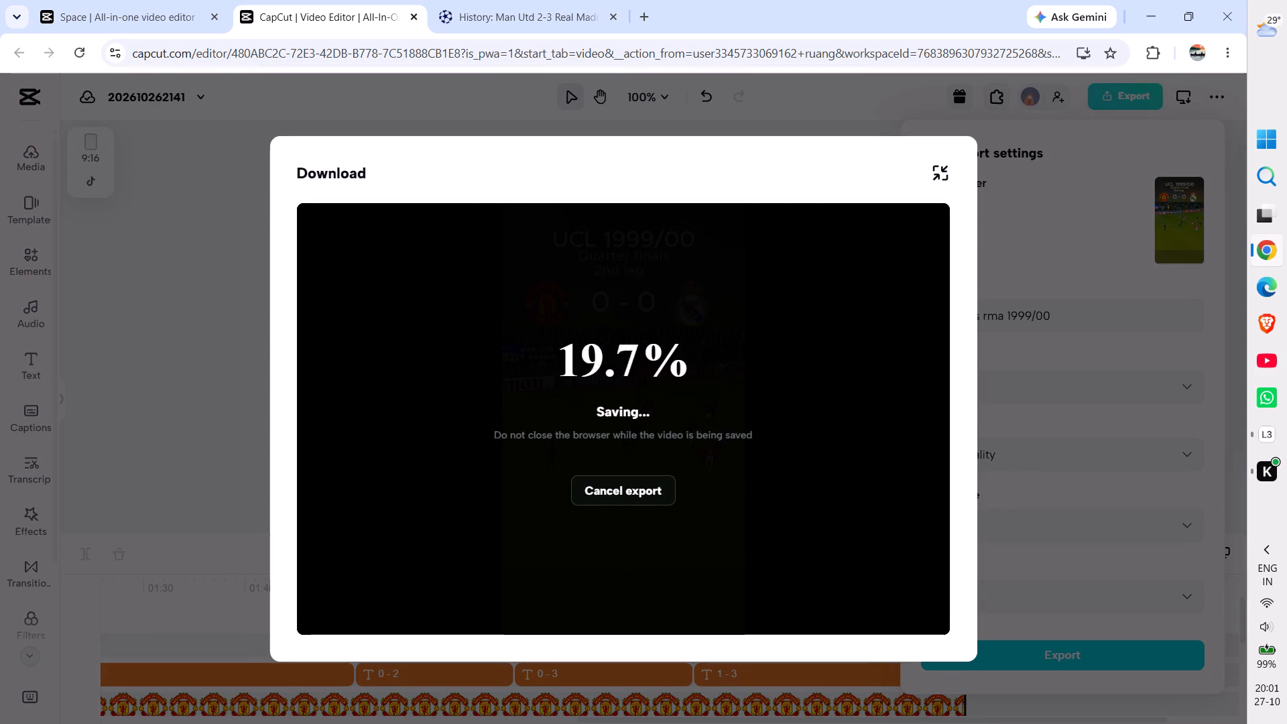
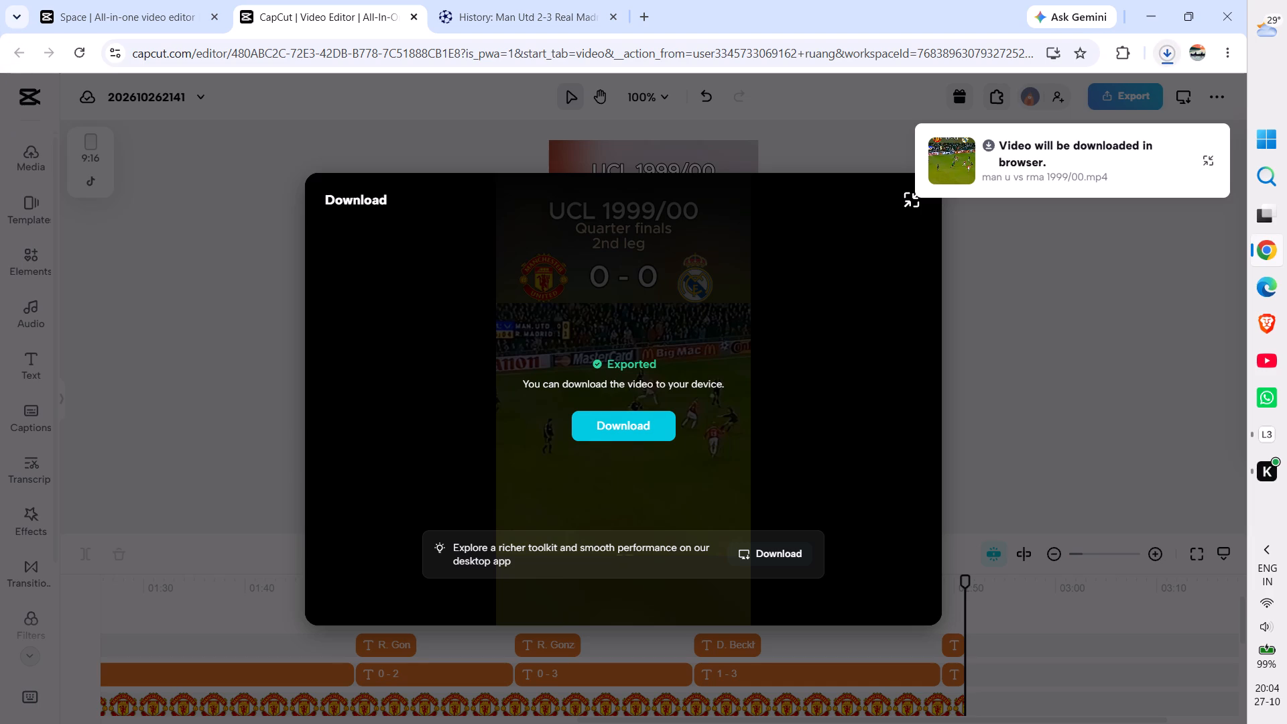
Open the browser's full download history to check the progress of the exported video's download.
left_click(1164, 52)
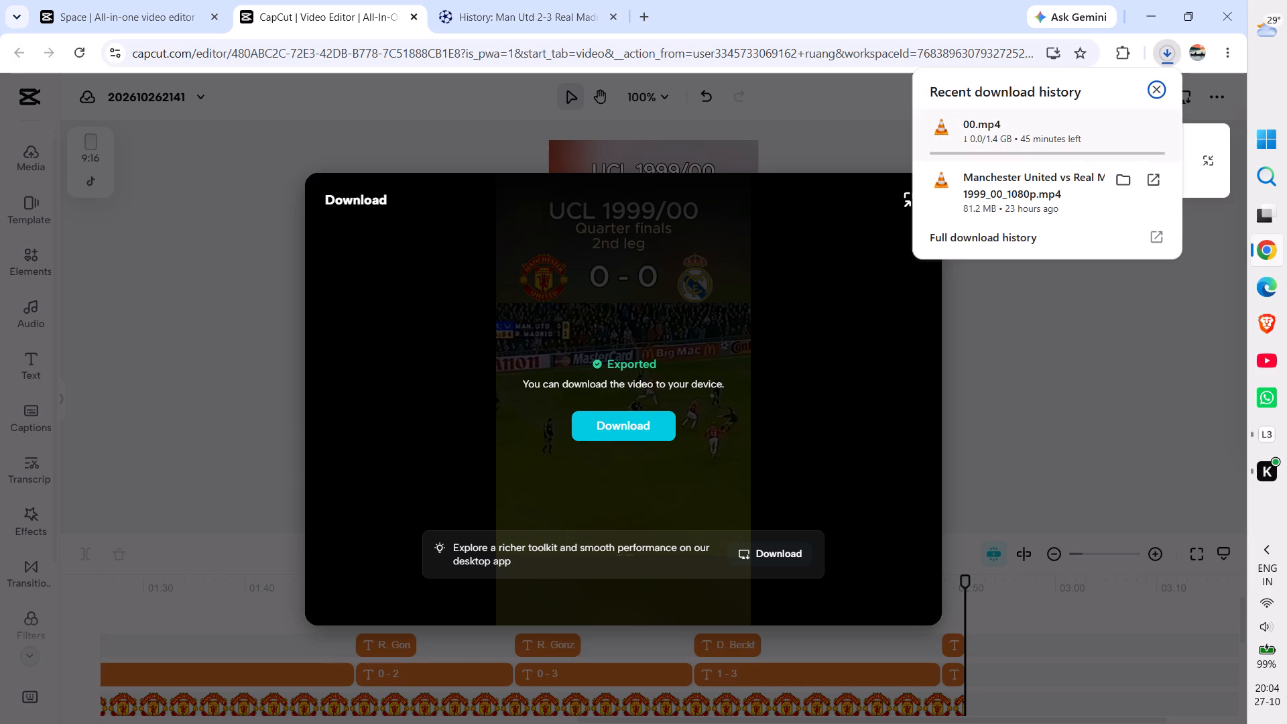
left_click(1020, 240)
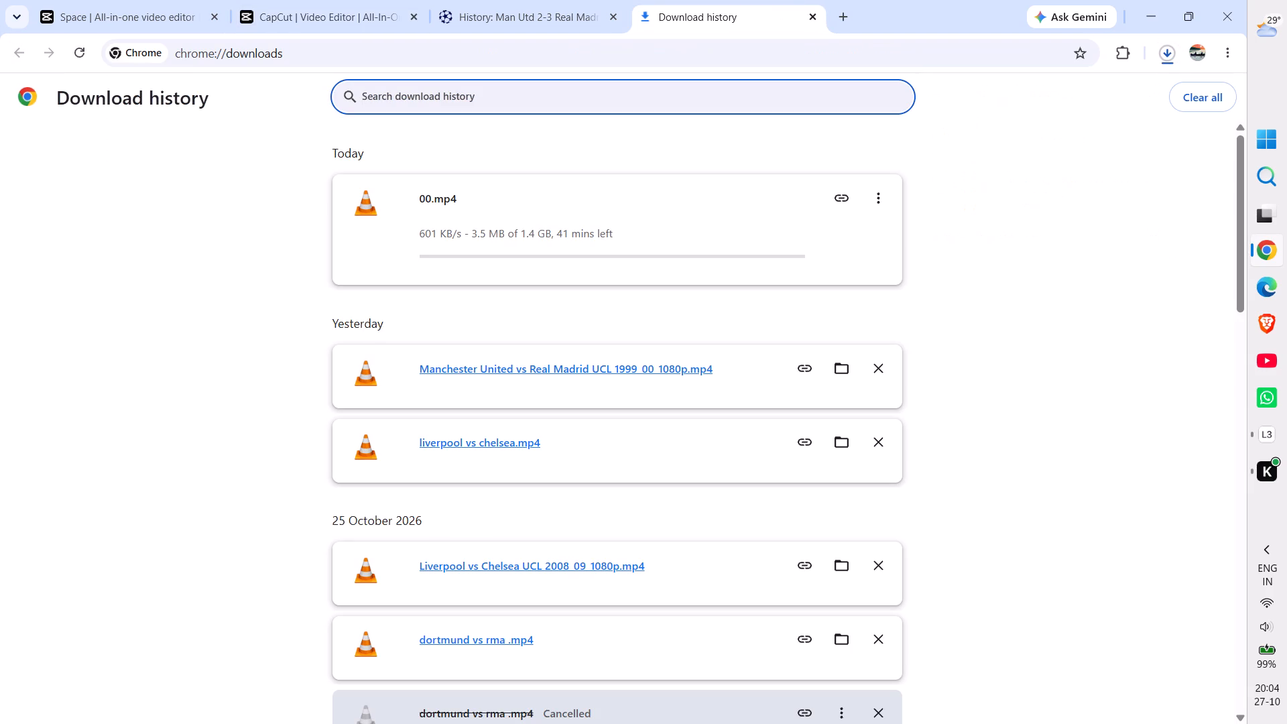
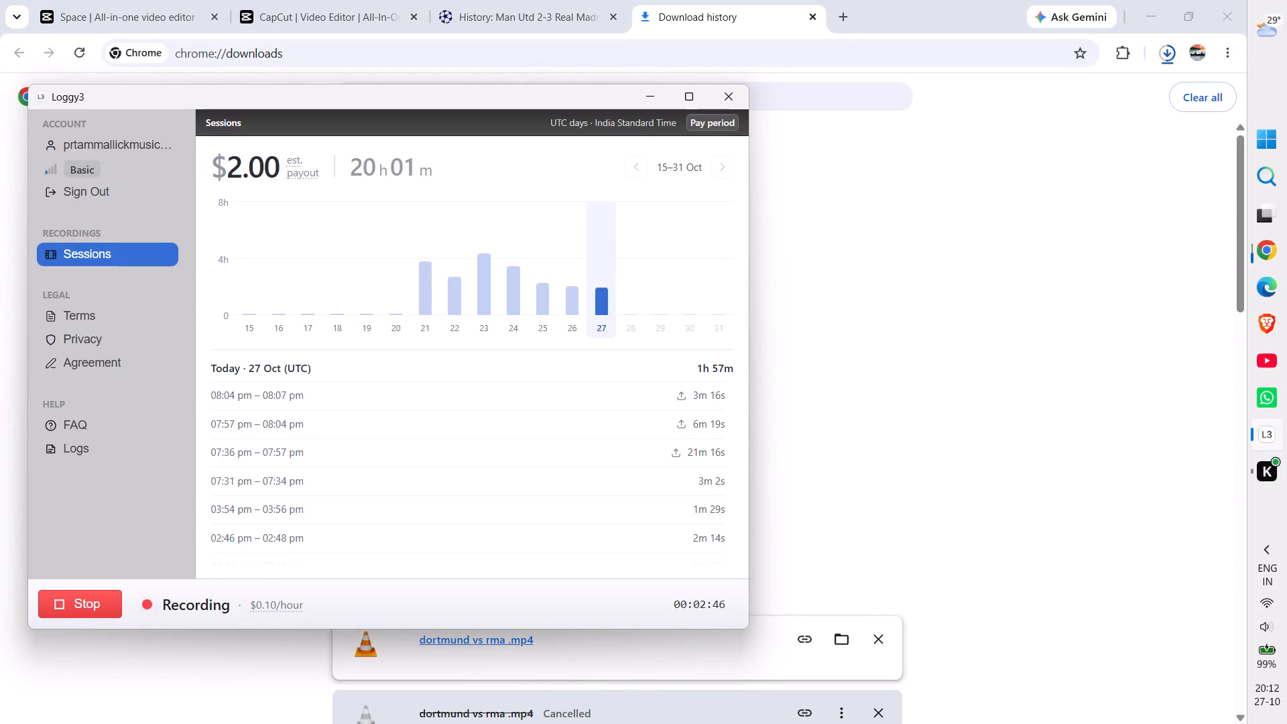
Return to the browser's download history and check the progress of the 00.mp4 download.
left_click(1100, 446)
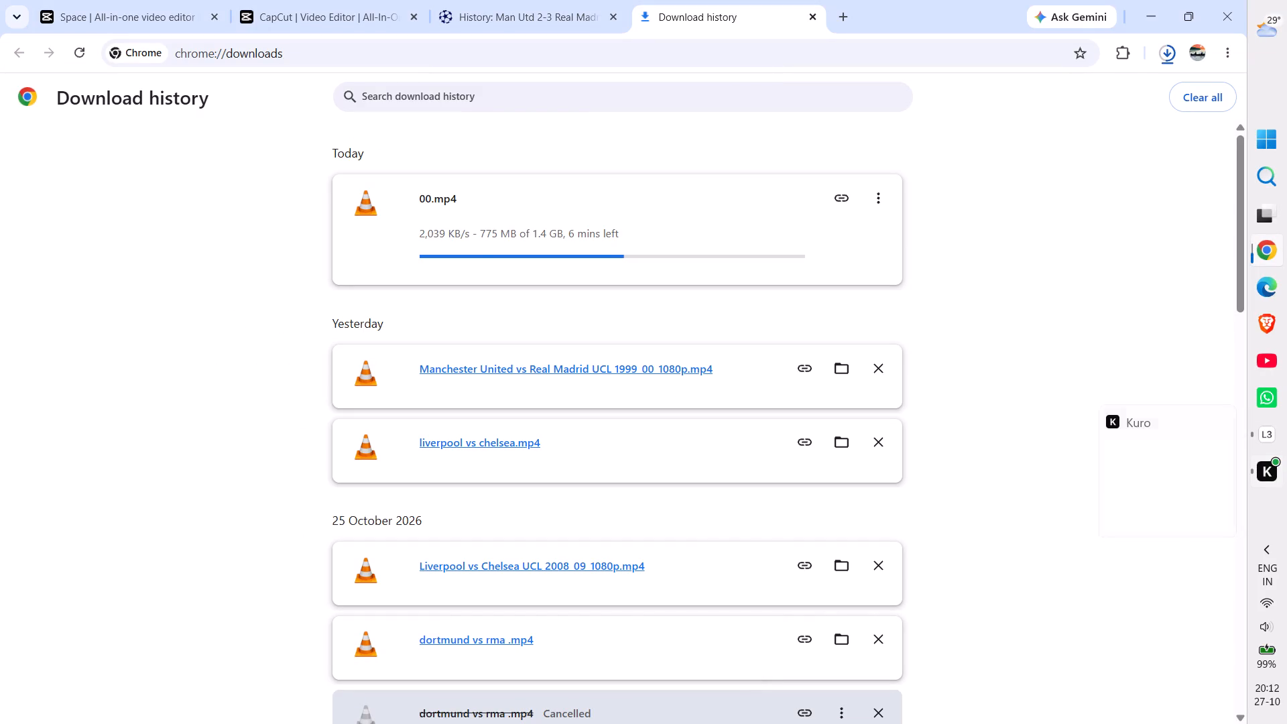
left_click(1144, 319)
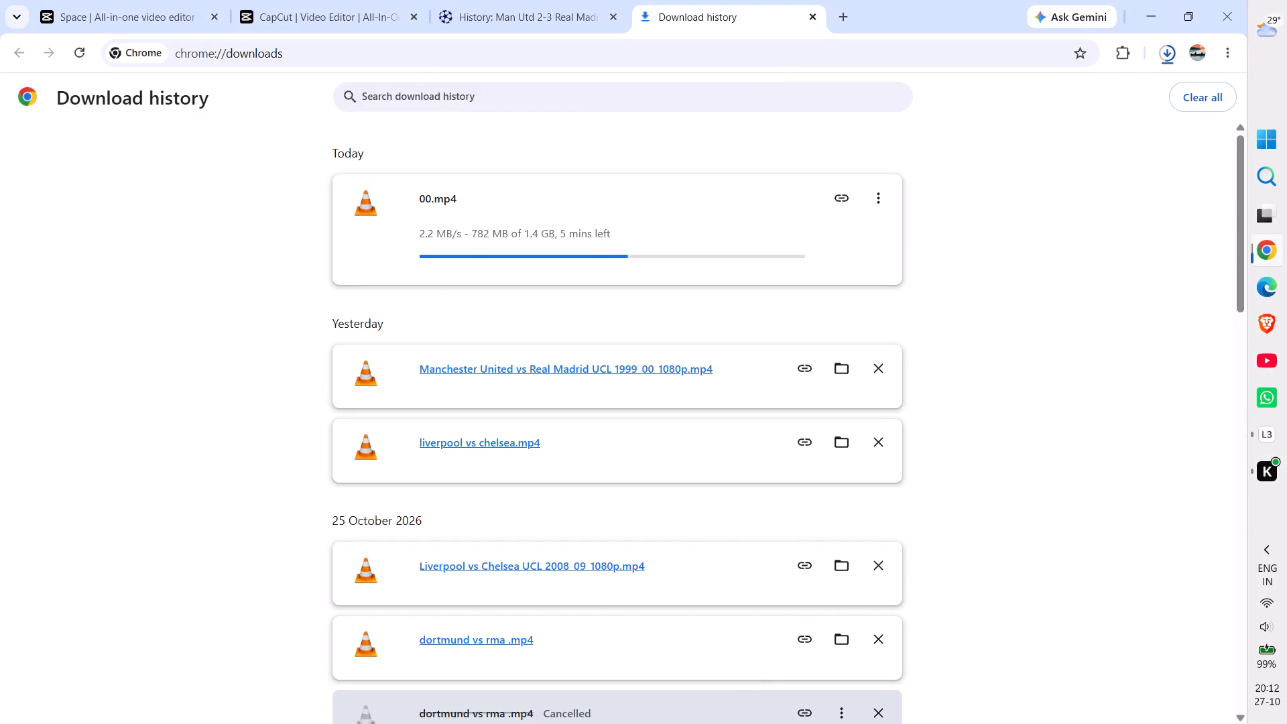